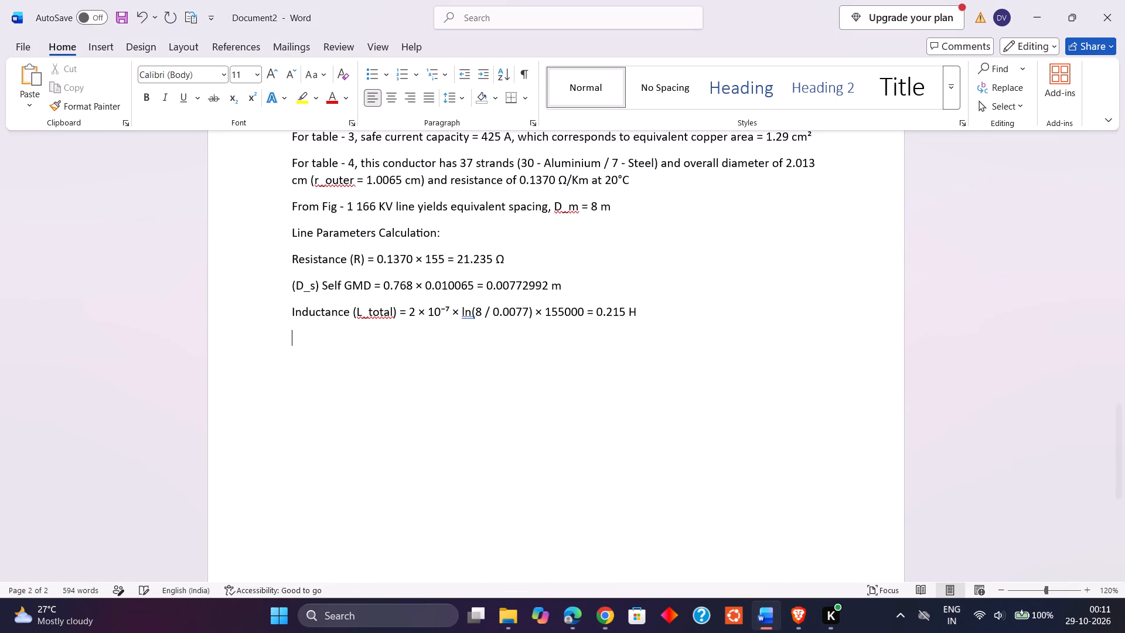
pyautogui.hotkey('ctrl', 'v')
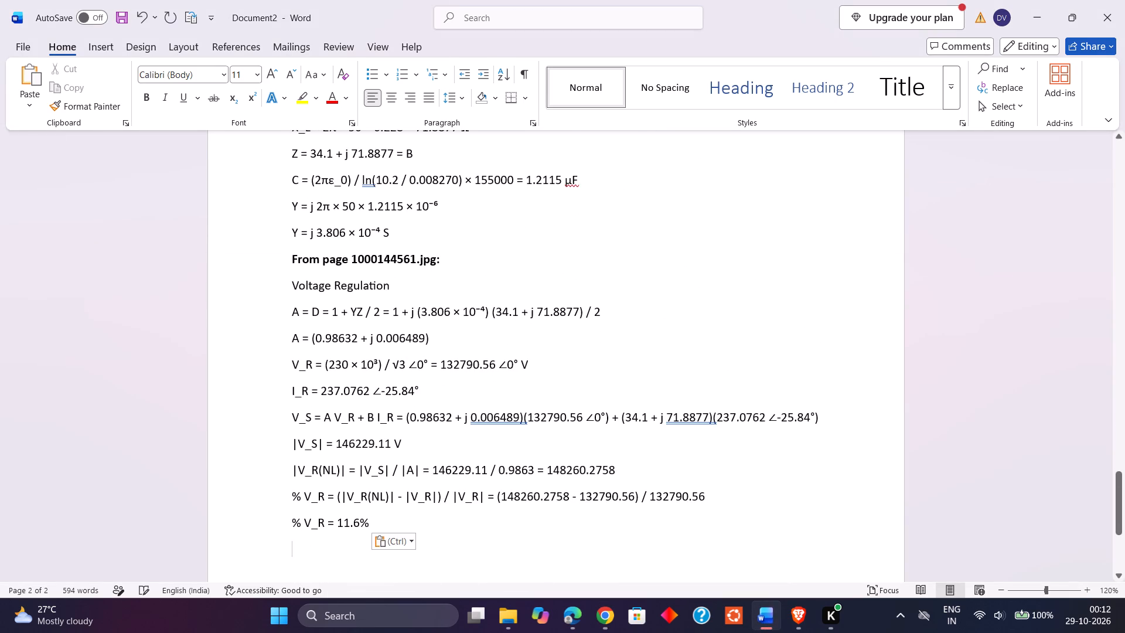
# Delete the bold "From page 1000144561.jpg:" line above the Iteration - 3 Voltage Regulation section, leaving no empty line.
pyautogui.scroll(2, 657, 325)
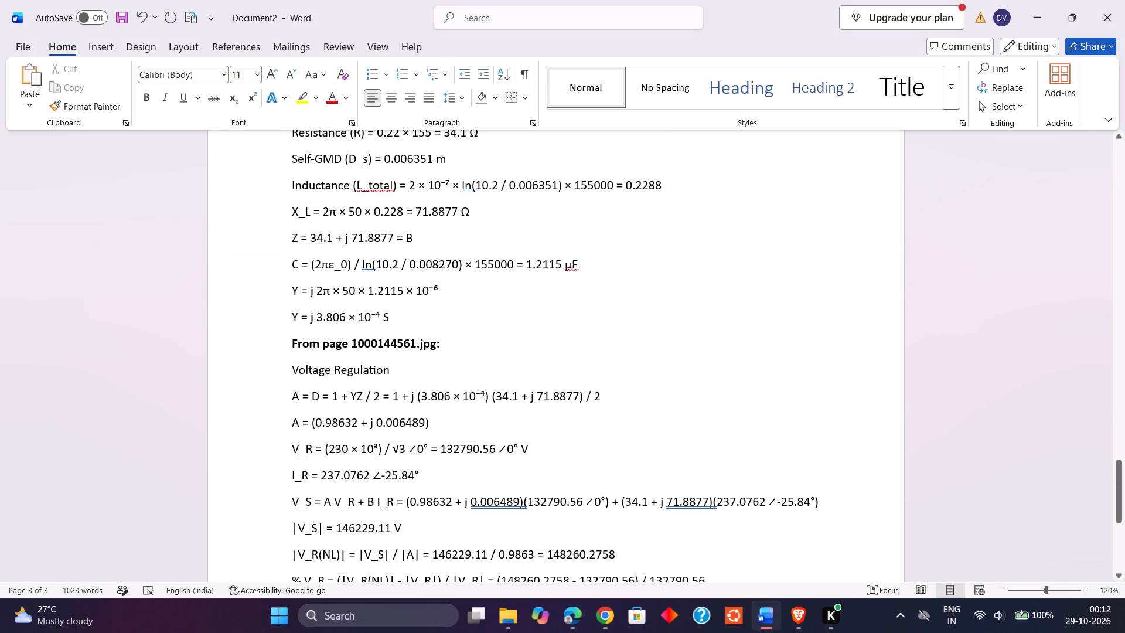
pyautogui.moveTo(281, 339); pyautogui.dragTo(424, 345)
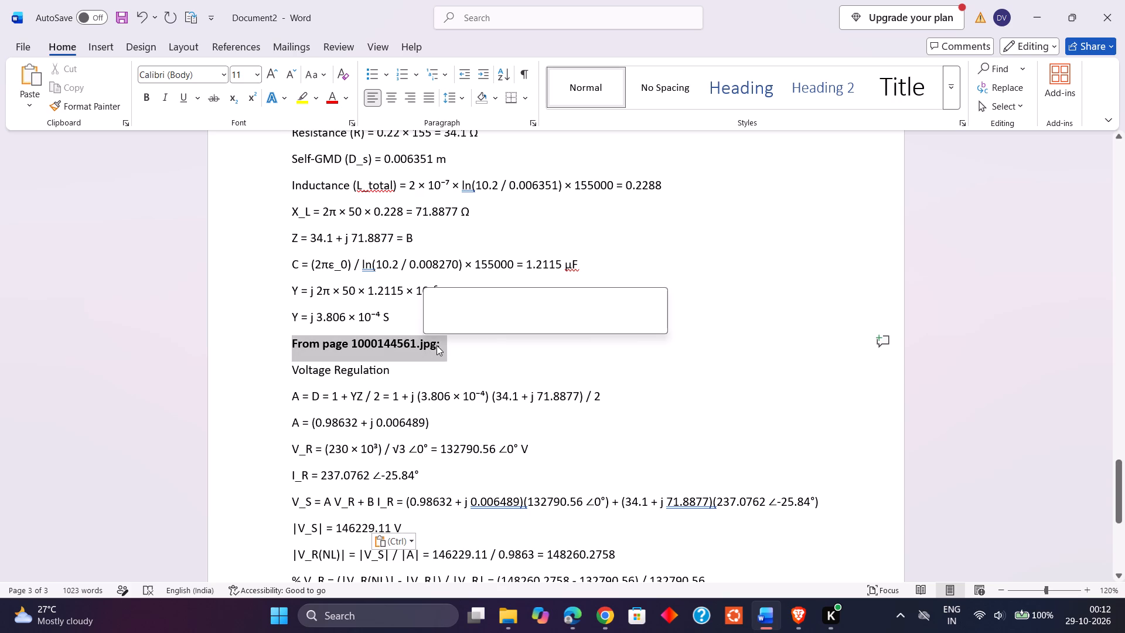
pyautogui.click(437, 345)
pyautogui.moveTo(442, 345); pyautogui.dragTo(315, 332)
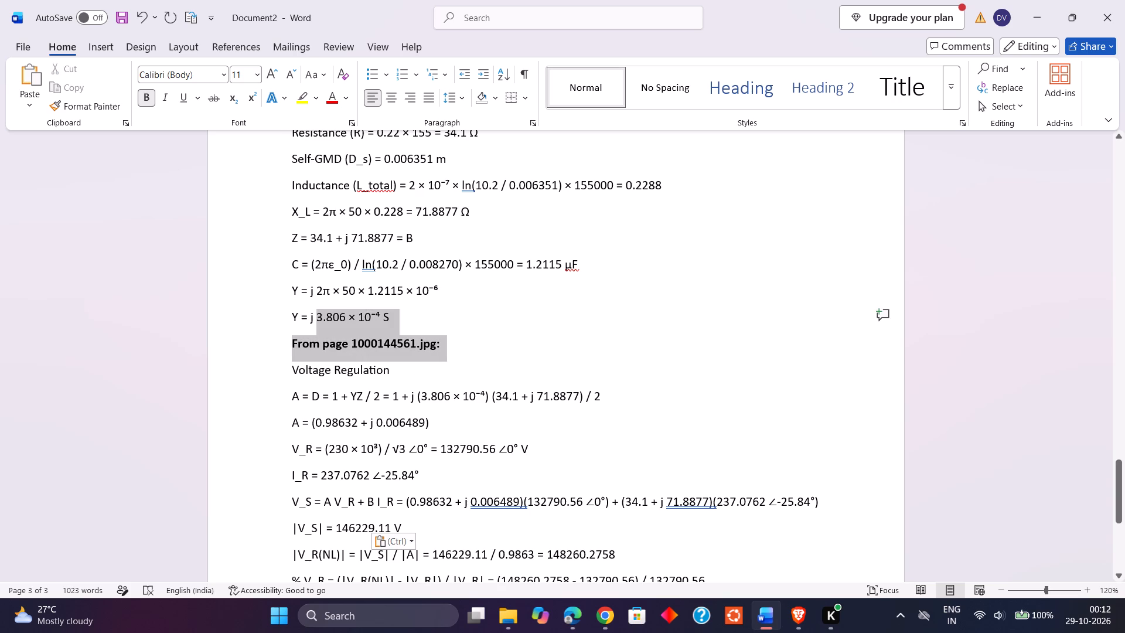
pyautogui.moveTo(315, 332); pyautogui.dragTo(313, 341)
pyautogui.click(296, 343)
pyautogui.doubleClick(296, 343)
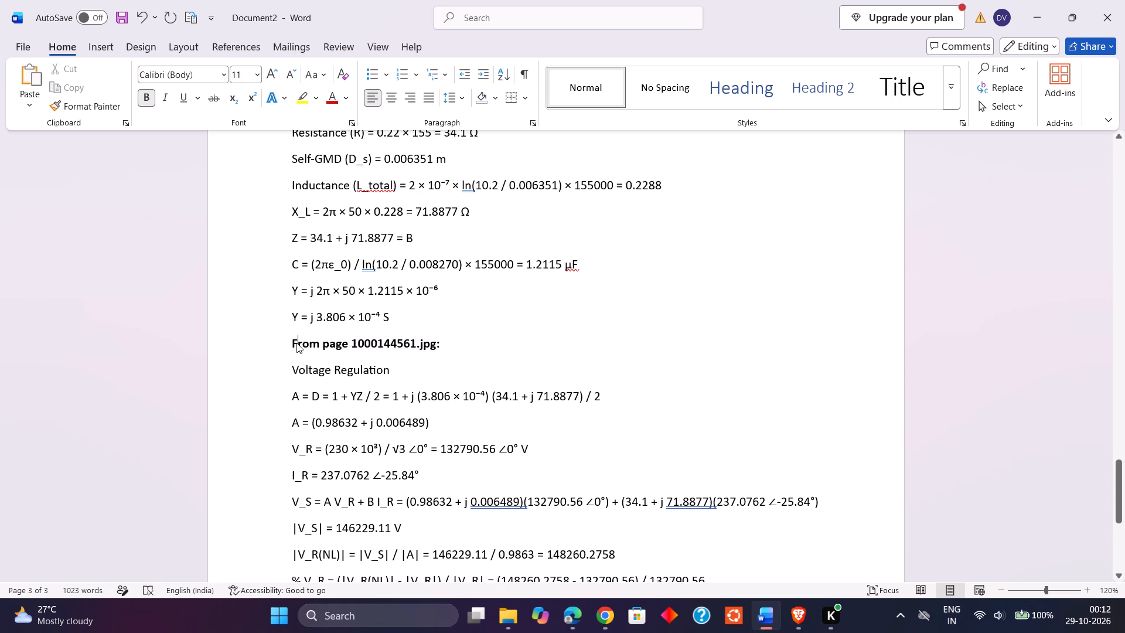
pyautogui.press('BackSpace')
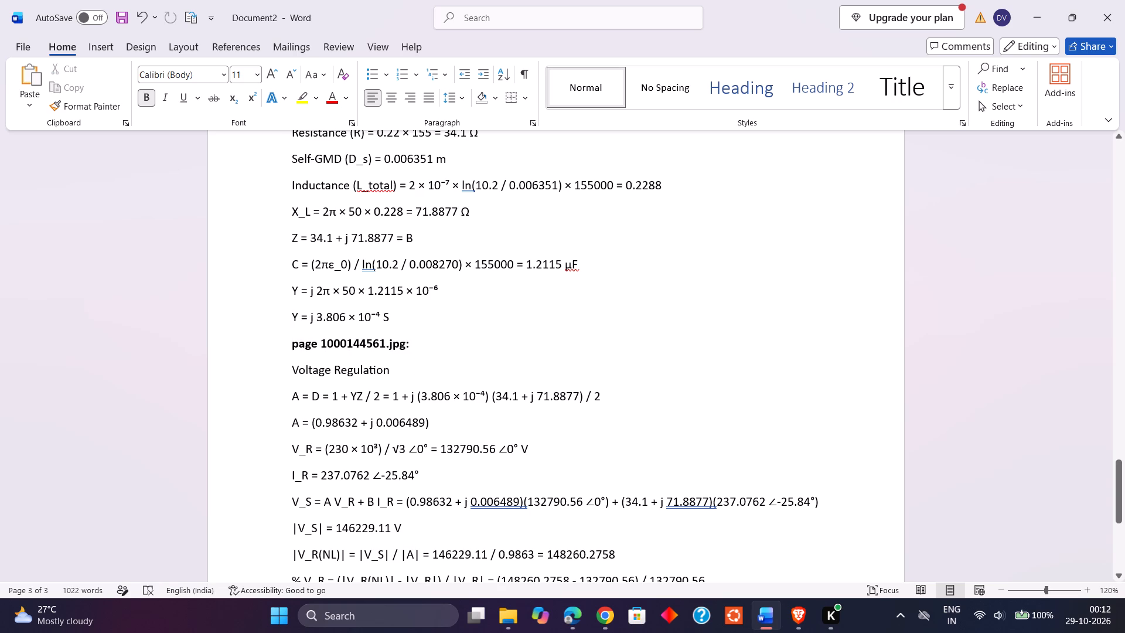
pyautogui.moveTo(418, 344); pyautogui.dragTo(385, 342)
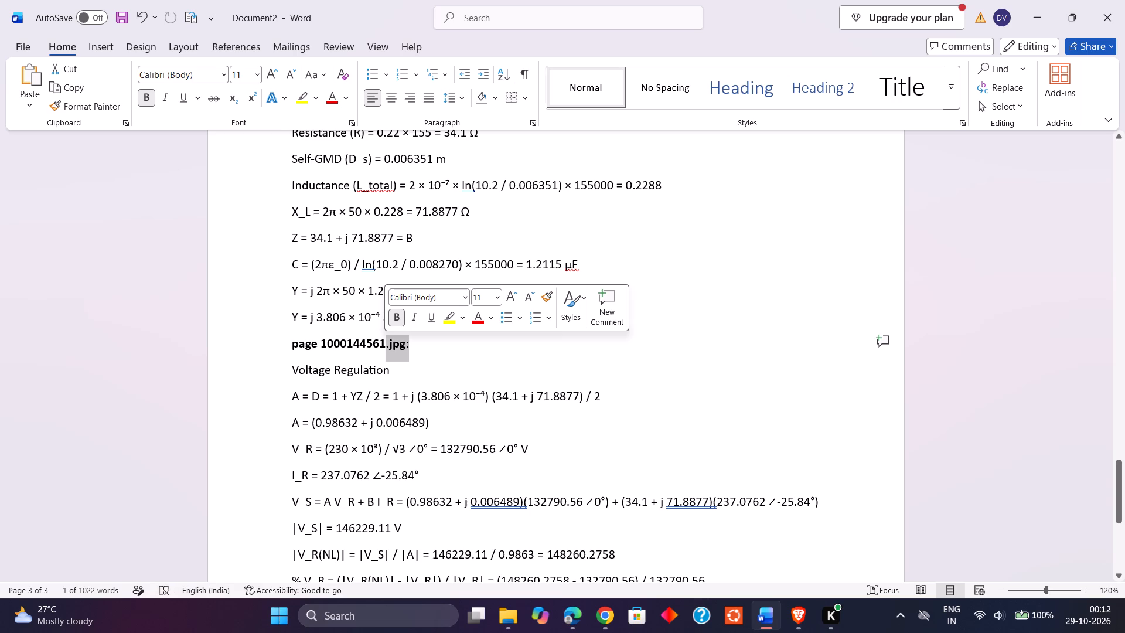
pyautogui.moveTo(385, 342); pyautogui.dragTo(292, 331)
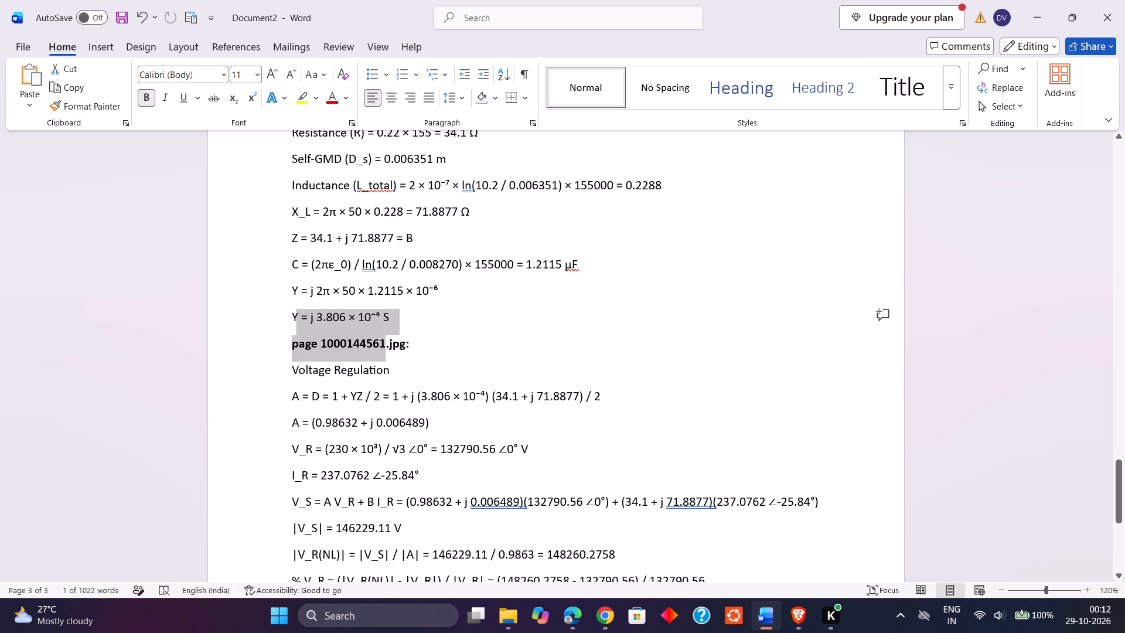
pyautogui.moveTo(292, 331); pyautogui.dragTo(299, 338)
pyautogui.press('BackSpace')
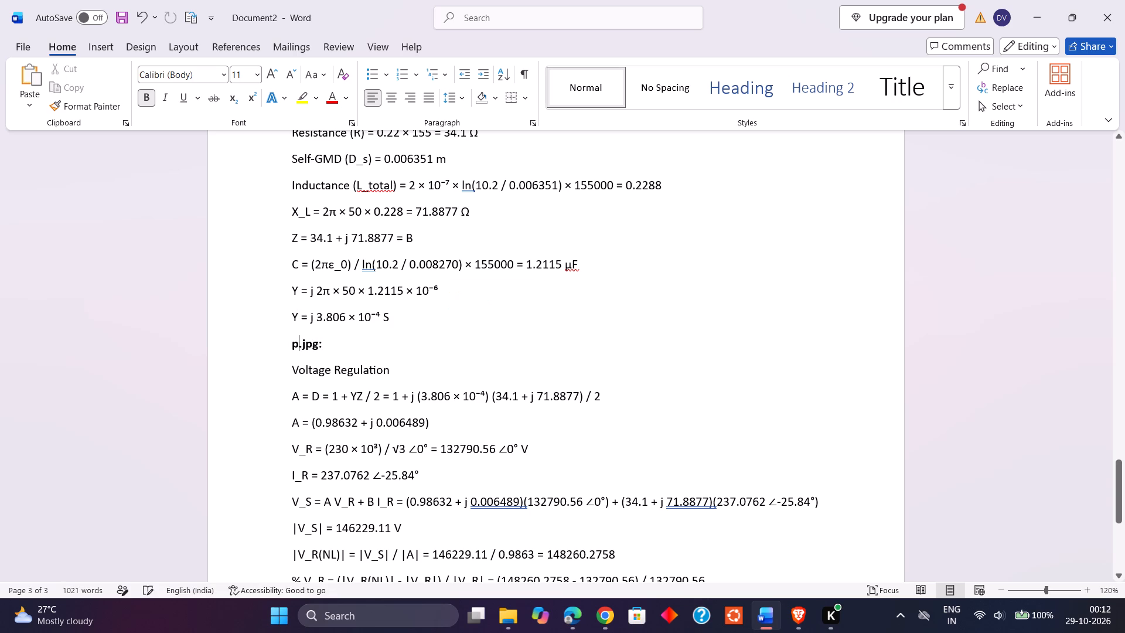
pyautogui.click(400, 345)
pyautogui.press('BackSpace')
pyautogui.press('BackSpace')
pyautogui.press('BackSpace')
pyautogui.press('BackSpace')
pyautogui.press('BackSpace')
pyautogui.press('BackSpace')
pyautogui.press('BackSpace')
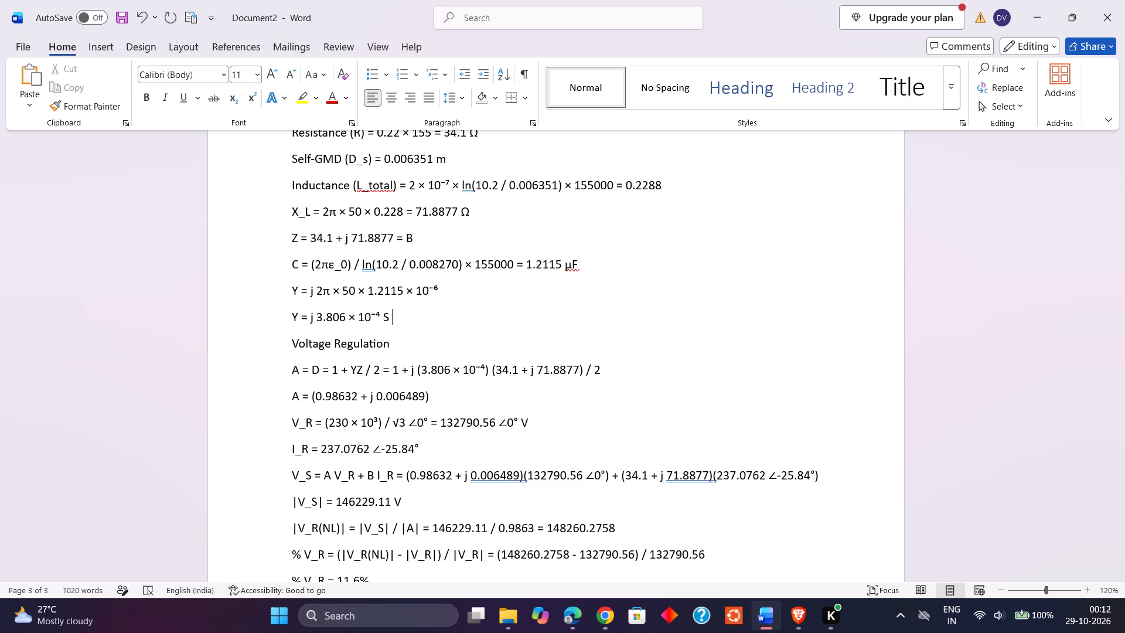
# Delete the bold "From page 1000144560.jpg:" line above the "Iteration - 3" heading.
pyautogui.scroll(9, 397, 318)
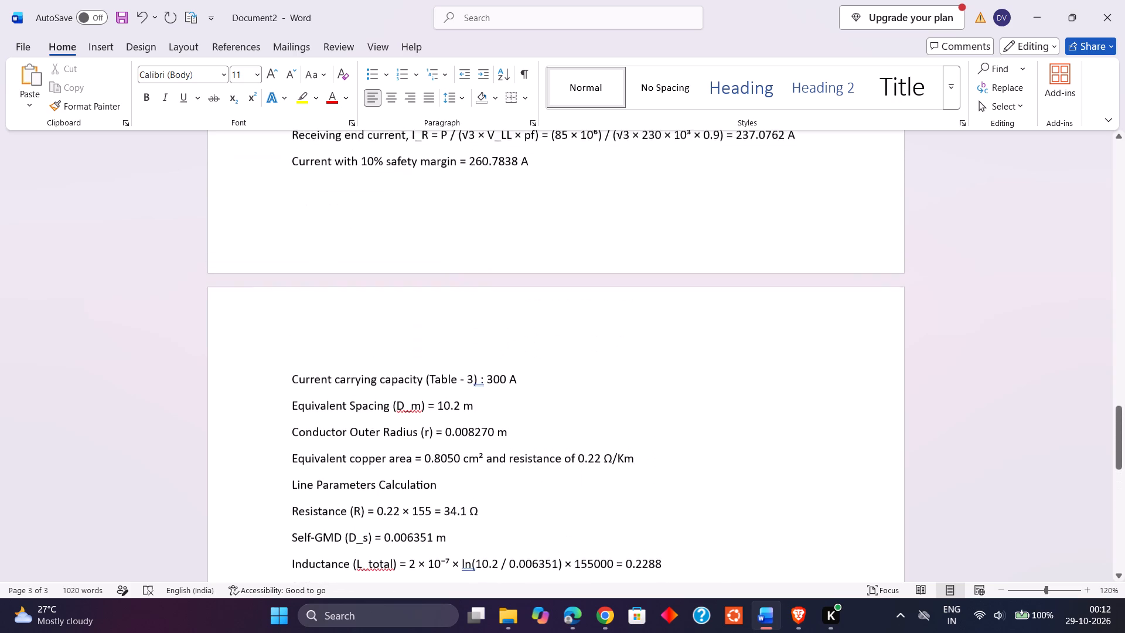
pyautogui.scroll(3, 402, 288)
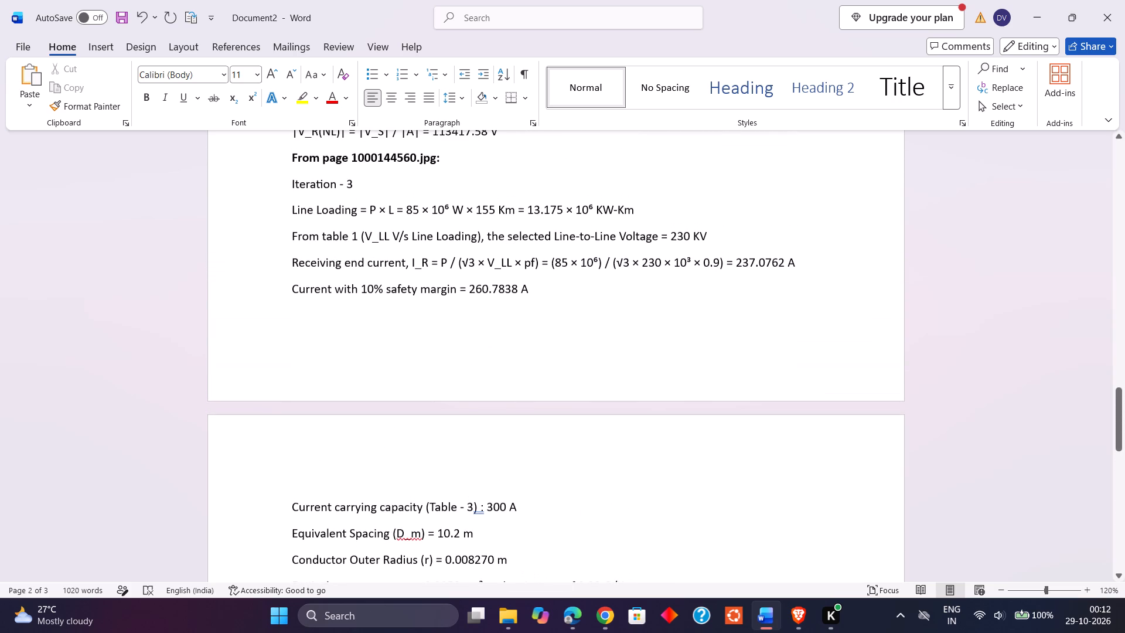
pyautogui.scroll(3, 402, 288)
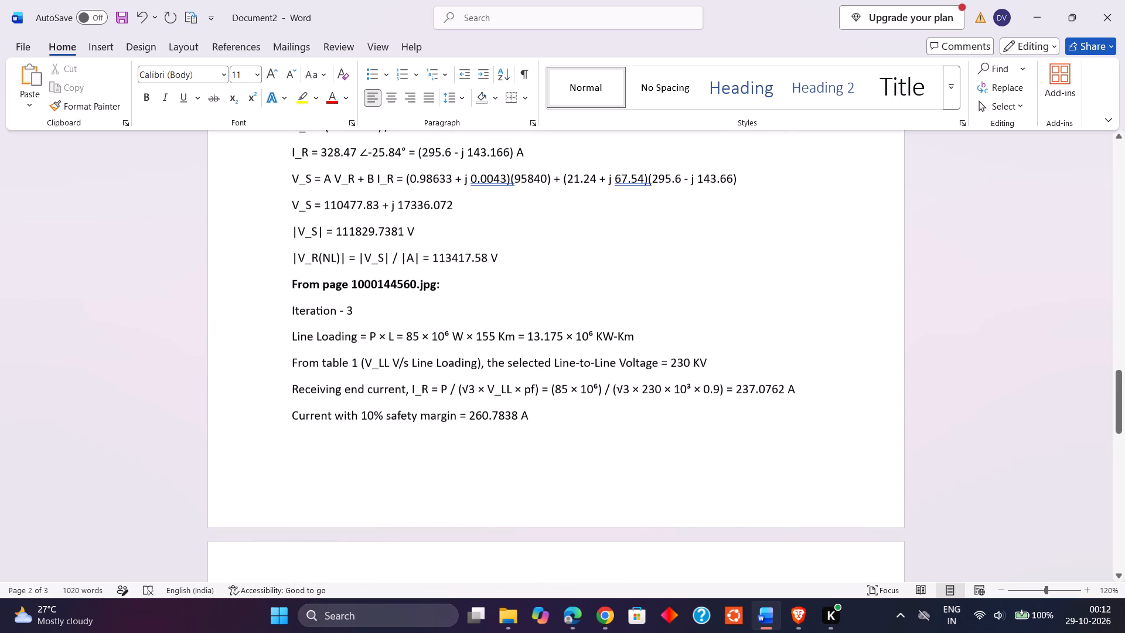
pyautogui.moveTo(439, 286); pyautogui.dragTo(299, 281)
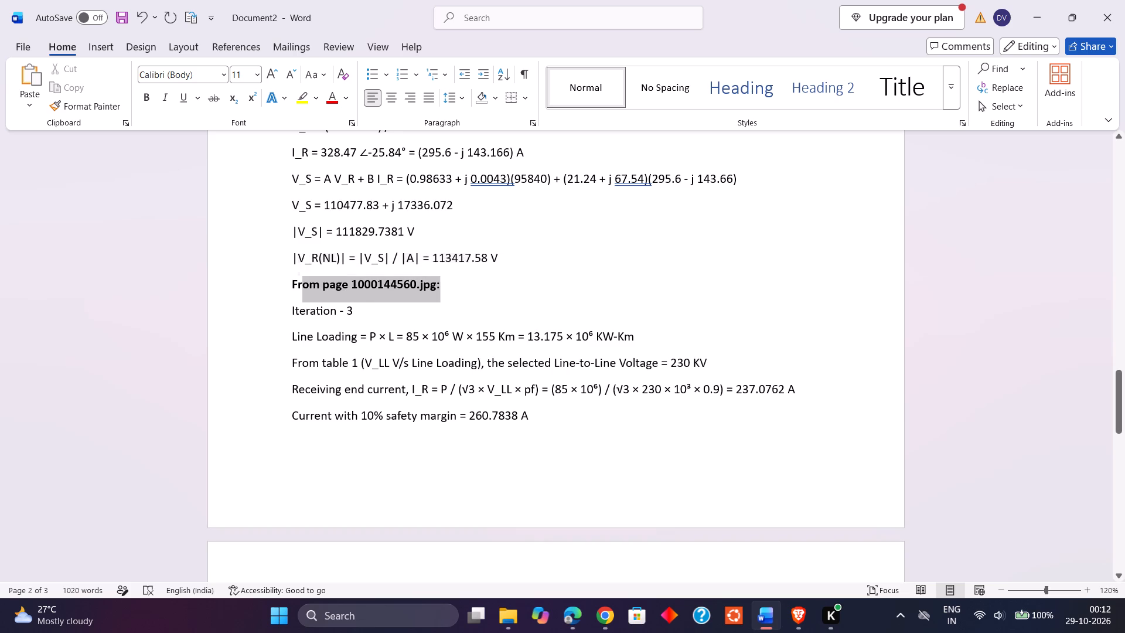
pyautogui.moveTo(299, 281); pyautogui.dragTo(288, 290)
pyautogui.press('BackSpace')
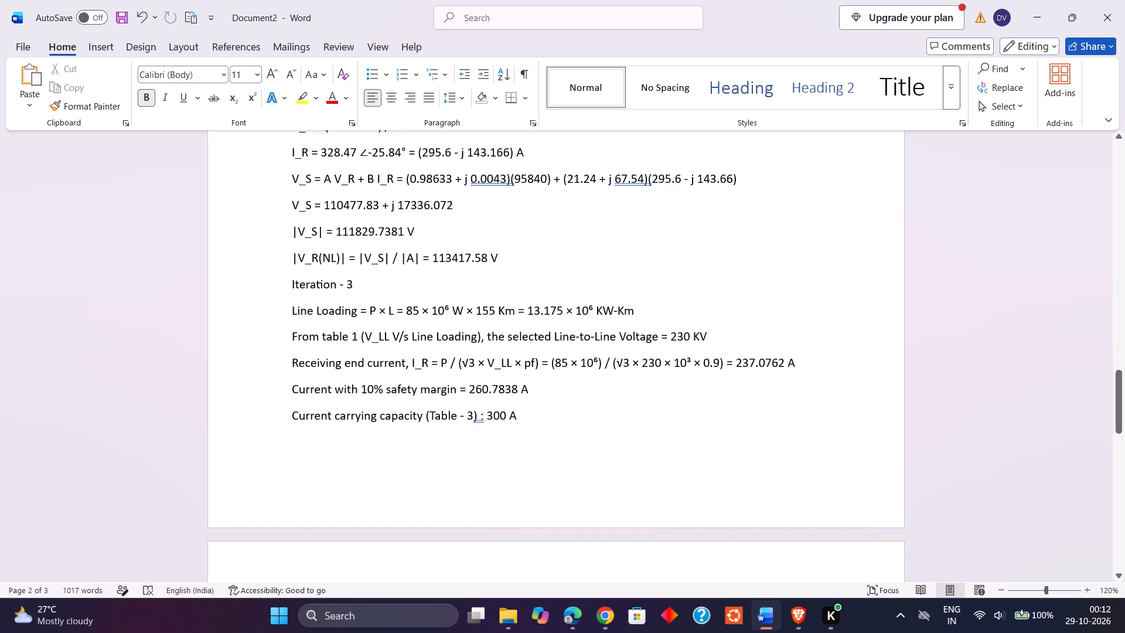
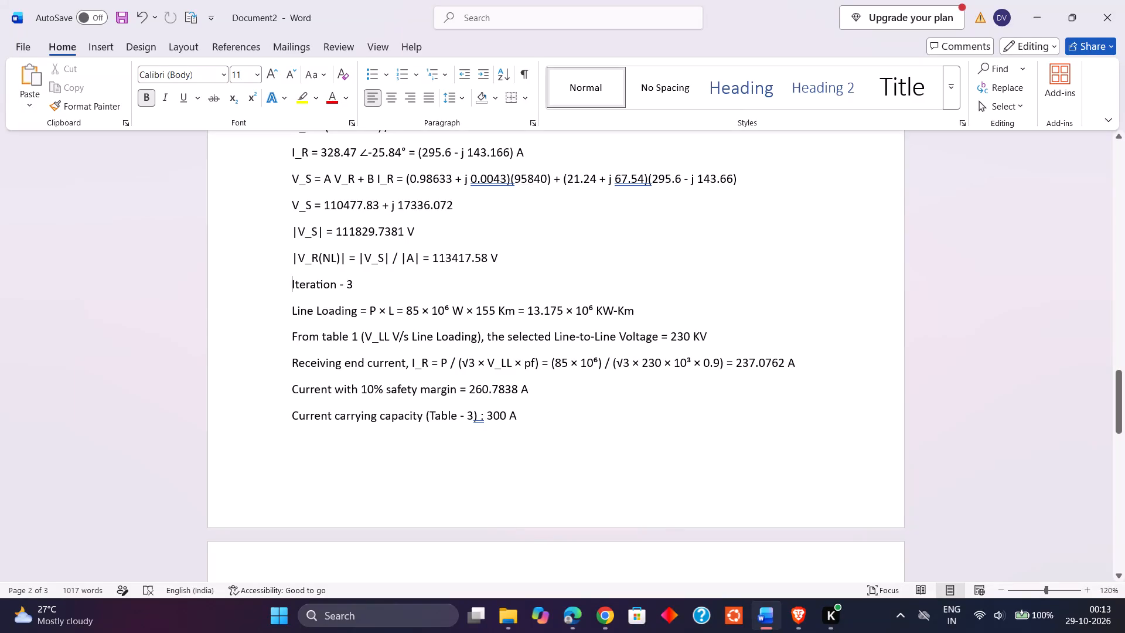
# Switch to Brave and pause the song "Apna Bana Le" in YouTube Music.
pyautogui.click(788, 632)
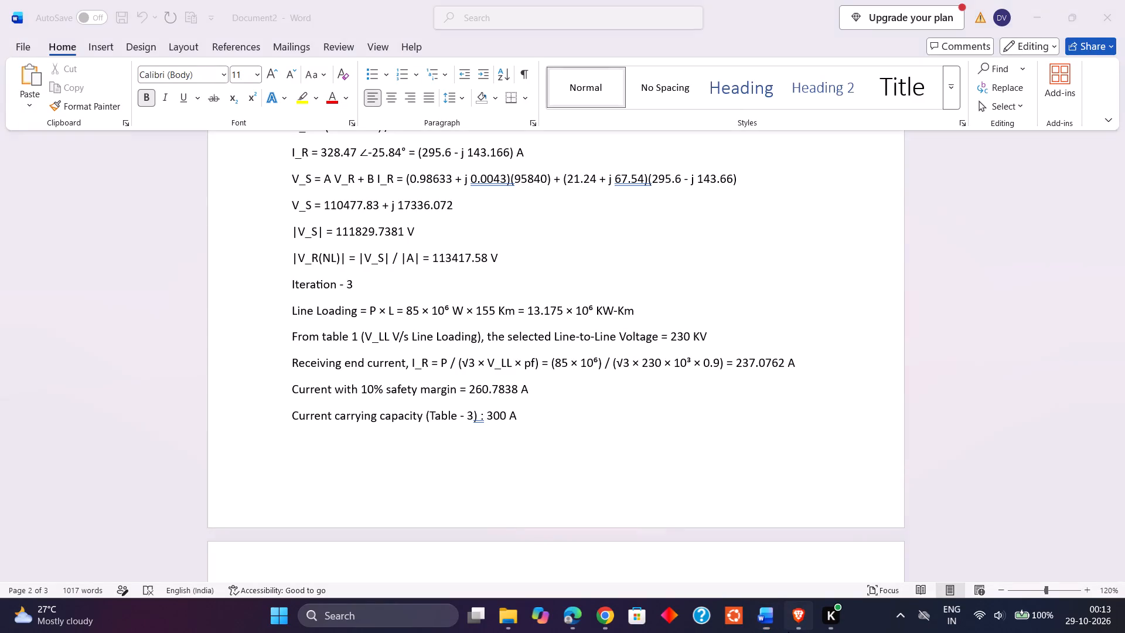
pyautogui.click(868, 576)
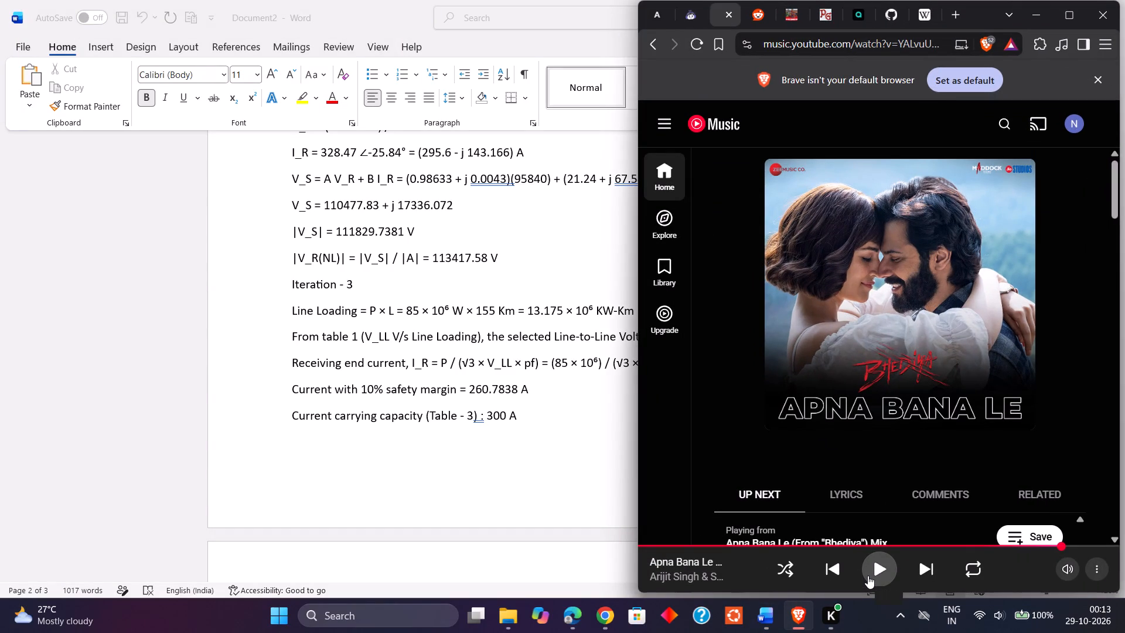
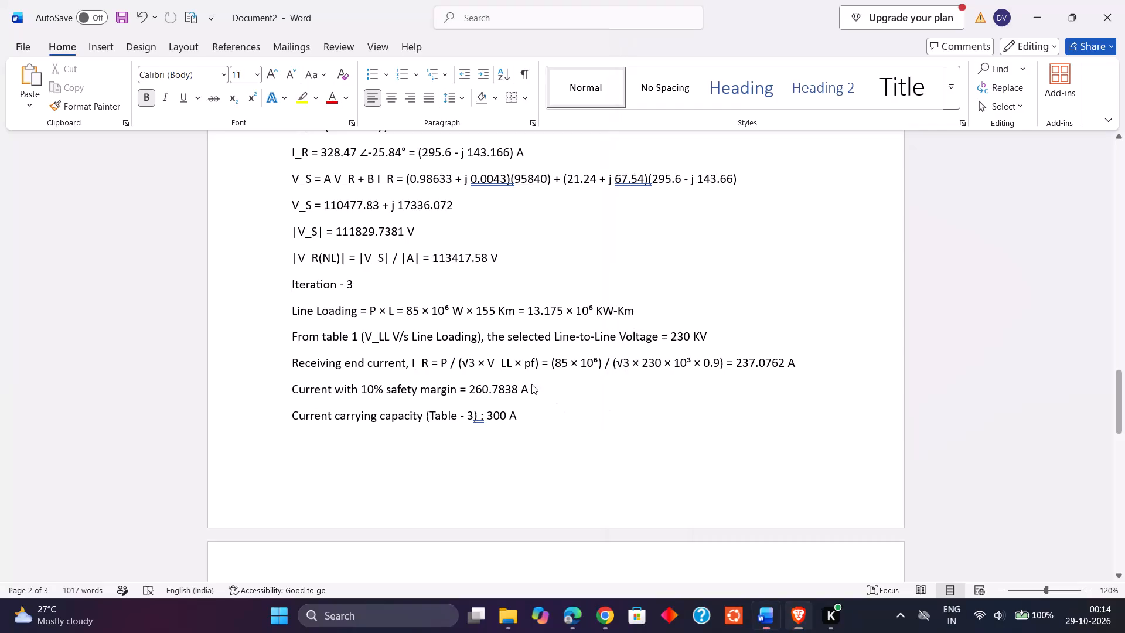
# Review the pasted calculations from Iteration 2 through the Iteration 3 line parameters.
pyautogui.scroll(9, 534, 386)
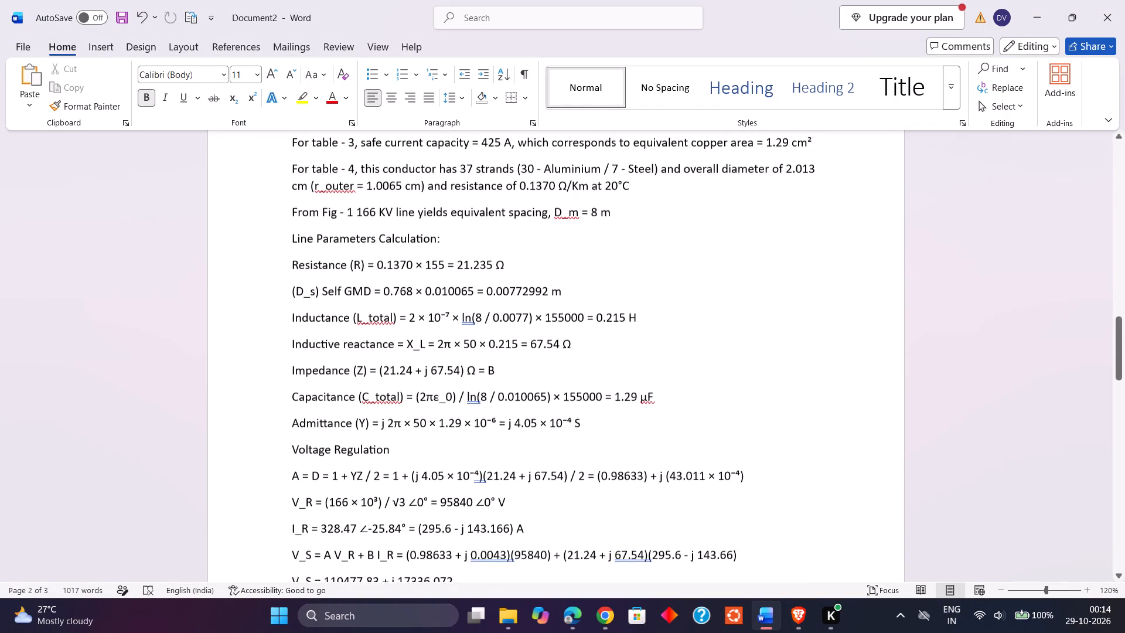
pyautogui.scroll(-1, 475, 428)
pyautogui.scroll(-2, 388, 439)
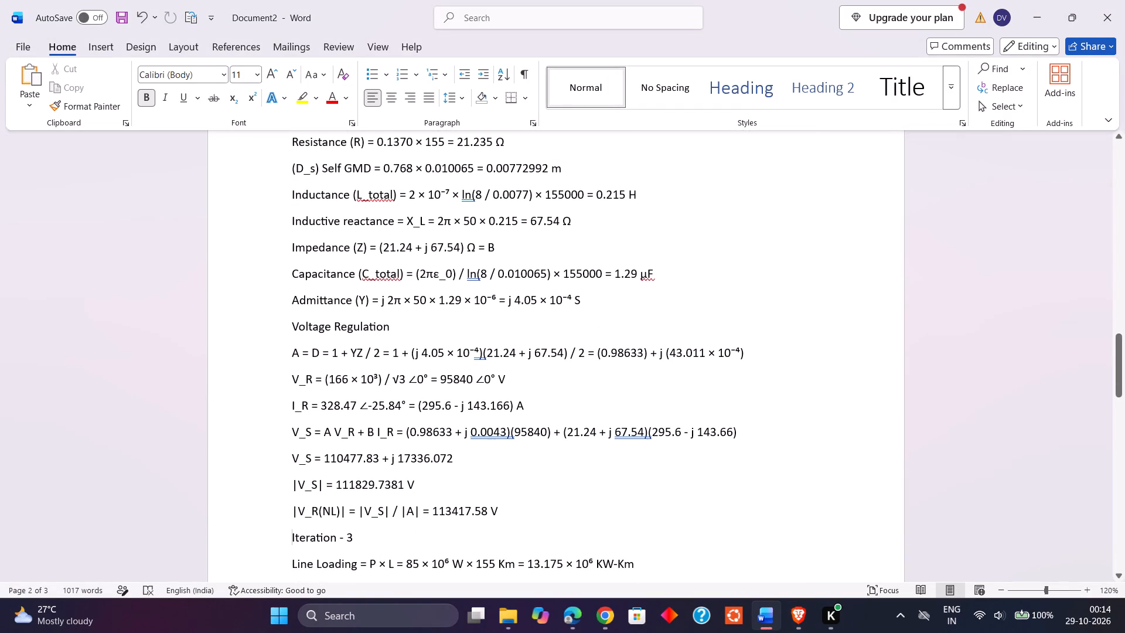
pyautogui.scroll(-1, 287, 360)
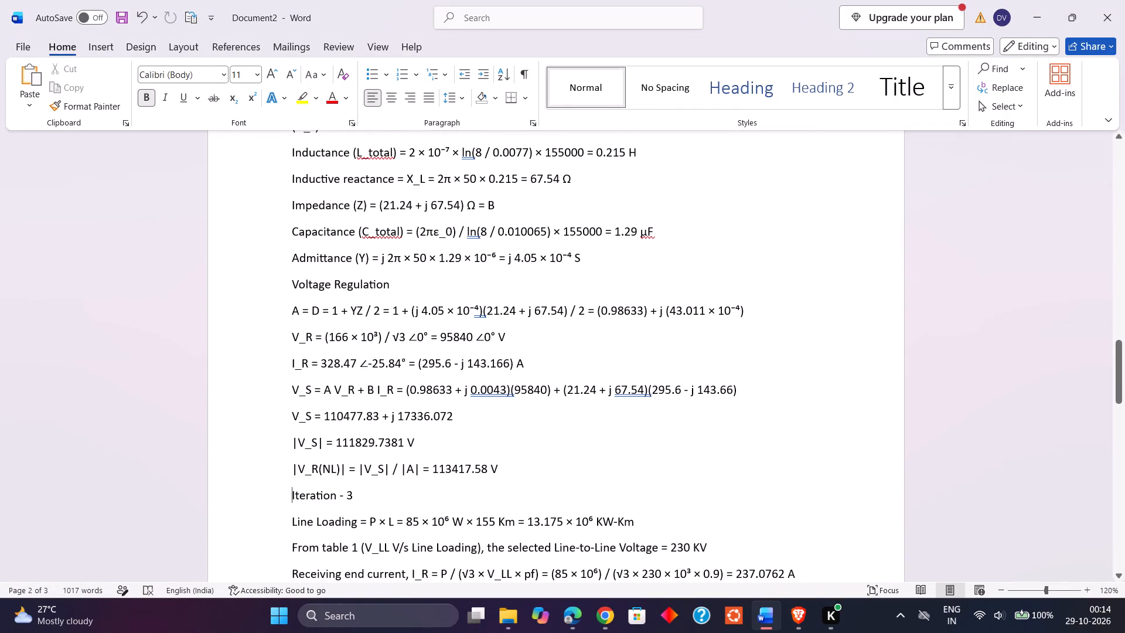
pyautogui.scroll(-6, 363, 350)
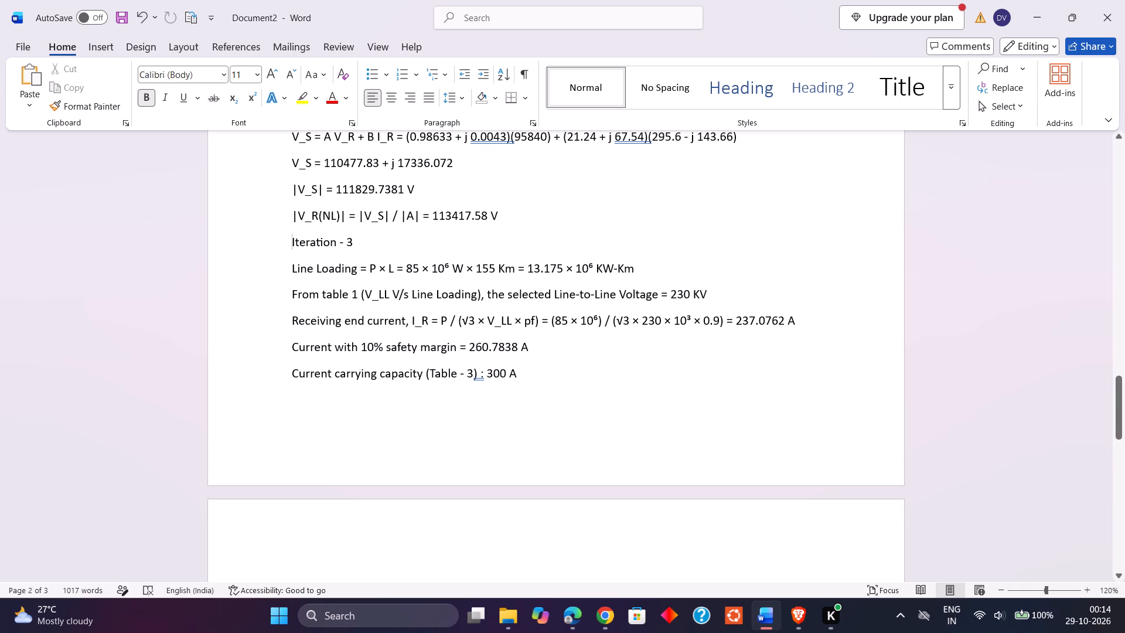
pyautogui.scroll(13, 374, 365)
pyautogui.scroll(-1, 375, 362)
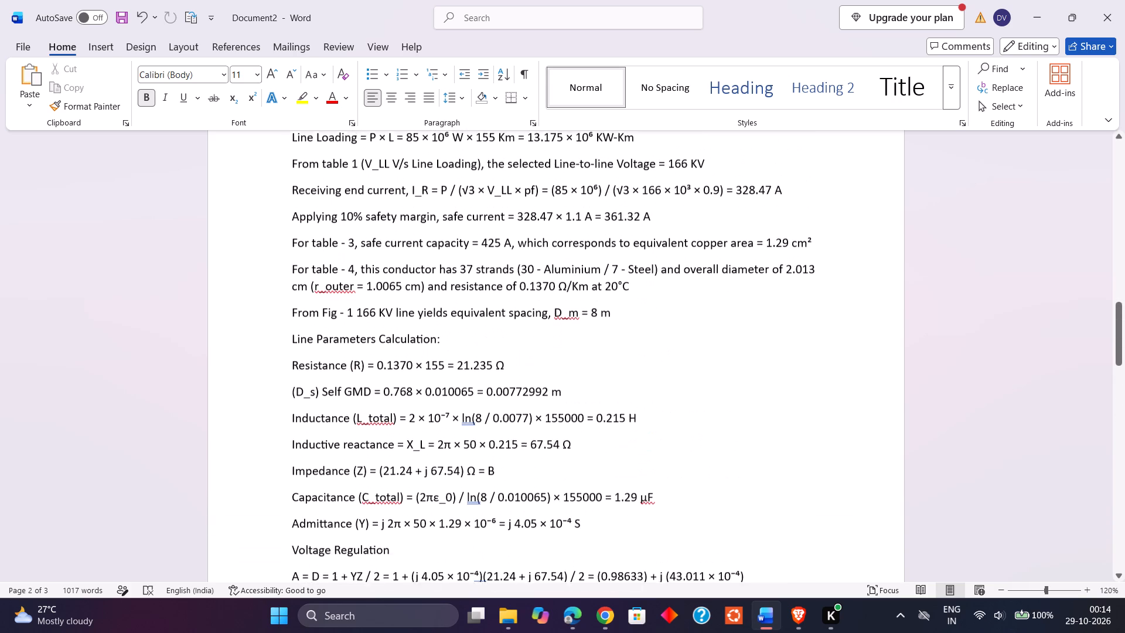
pyautogui.scroll(-1, 375, 362)
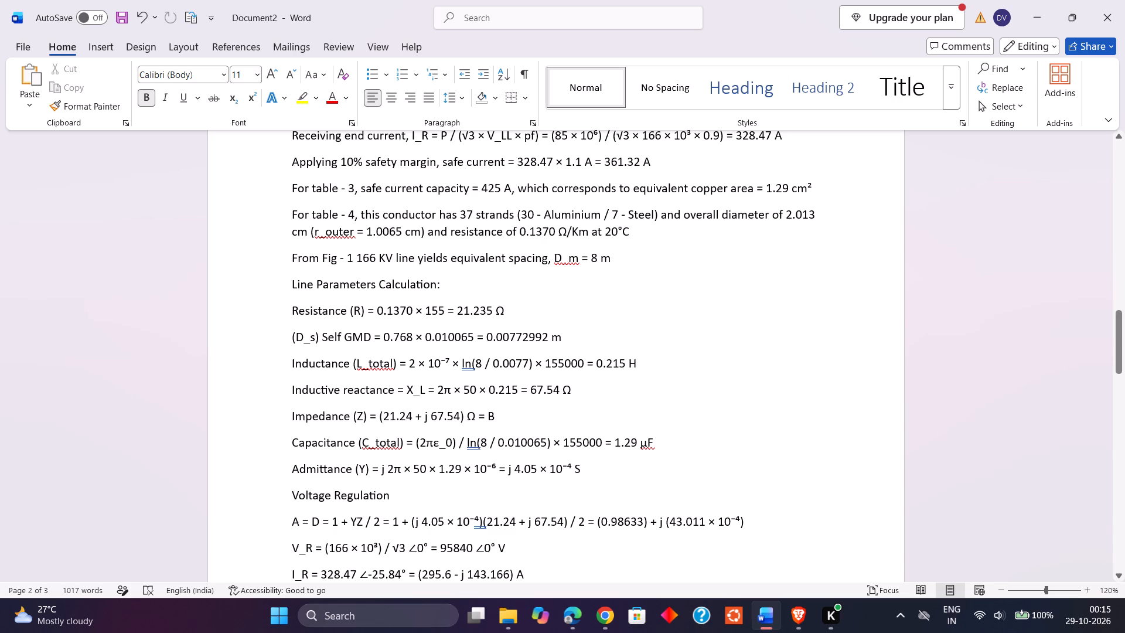
pyautogui.scroll(2, 384, 373)
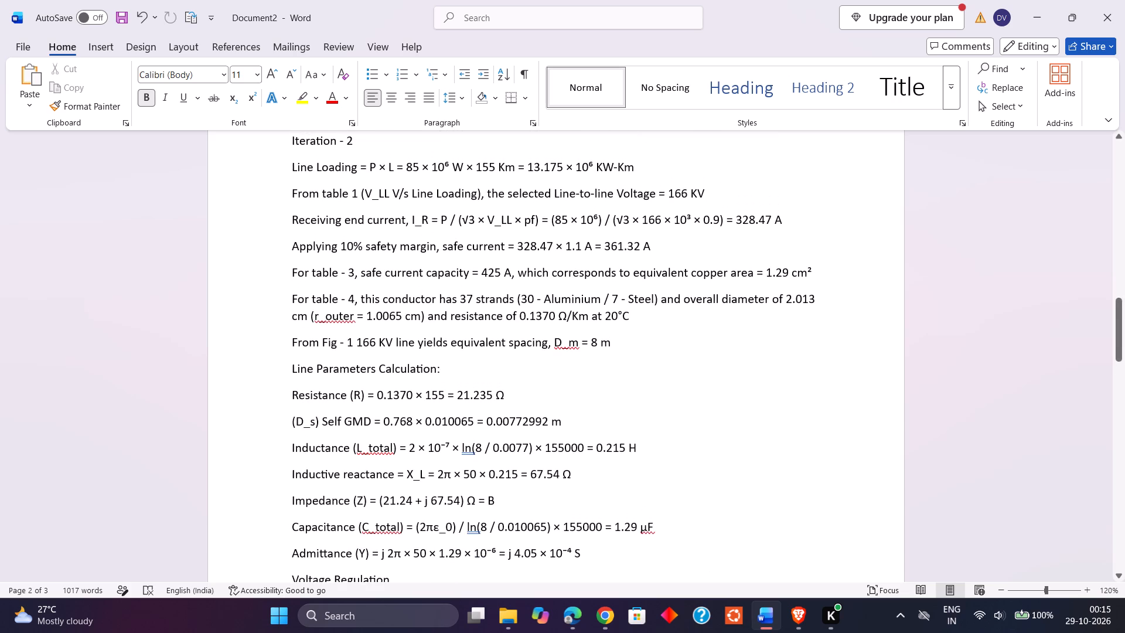
pyautogui.scroll(-13, 384, 373)
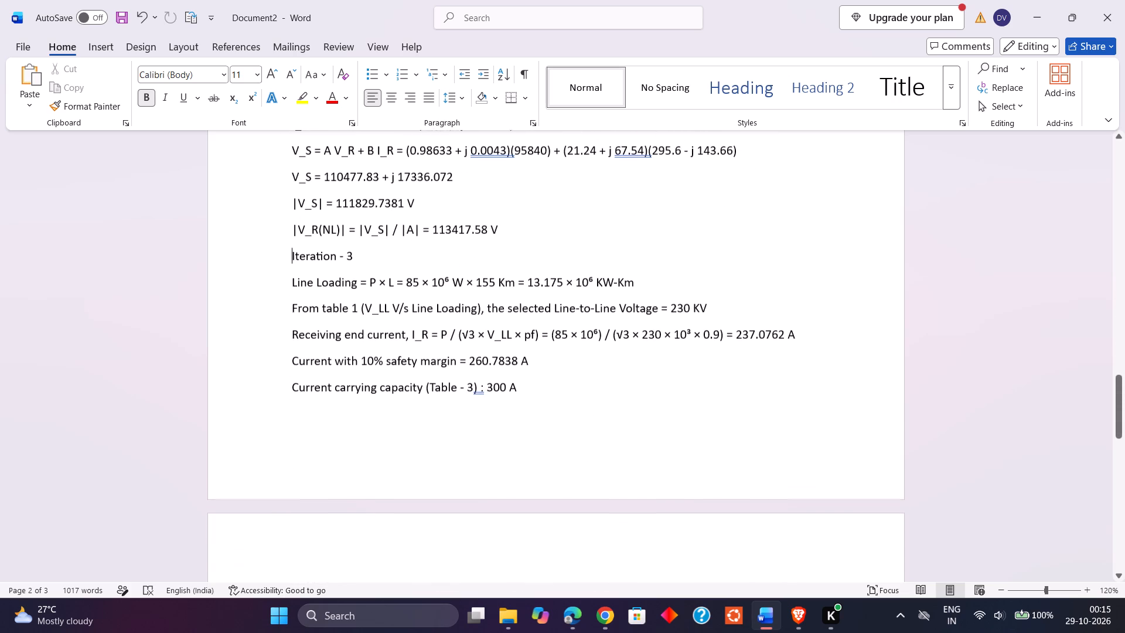
pyautogui.scroll(-10, 384, 373)
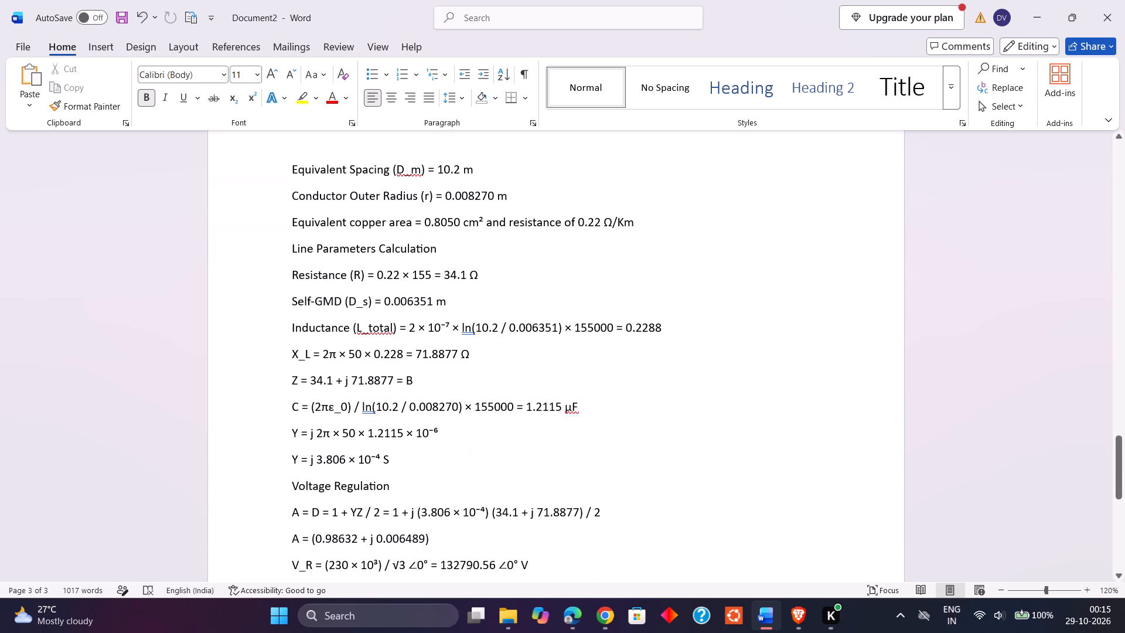
# Switch to Brave, resume the song "Apna Bana Le" in YouTube Music, and return to the Word document.
pyautogui.click(802, 624)
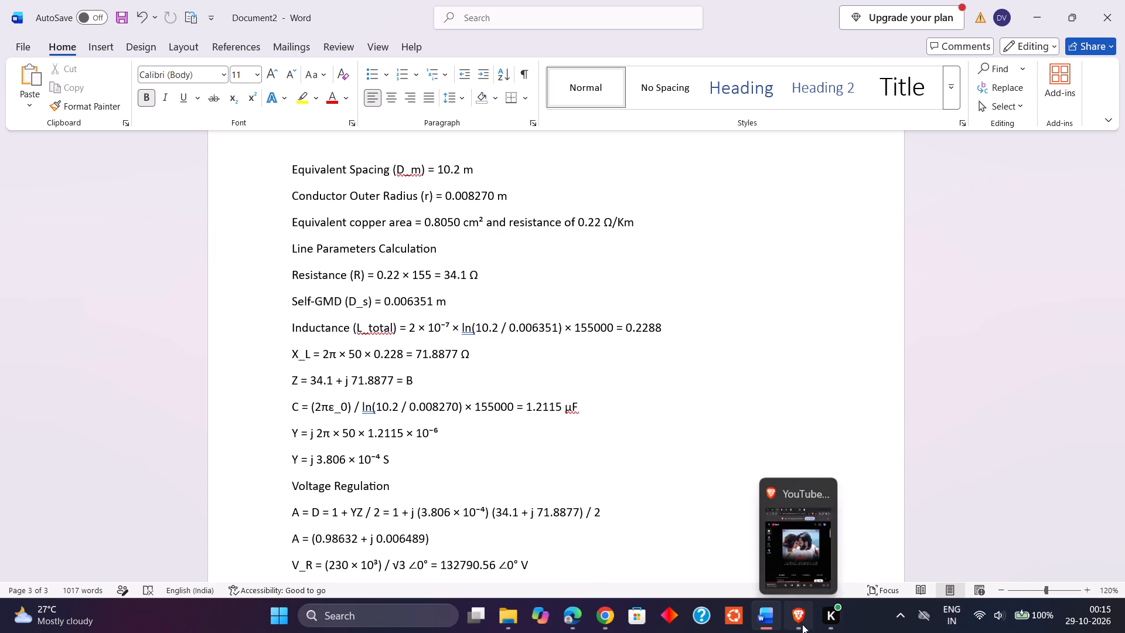
pyautogui.click(865, 570)
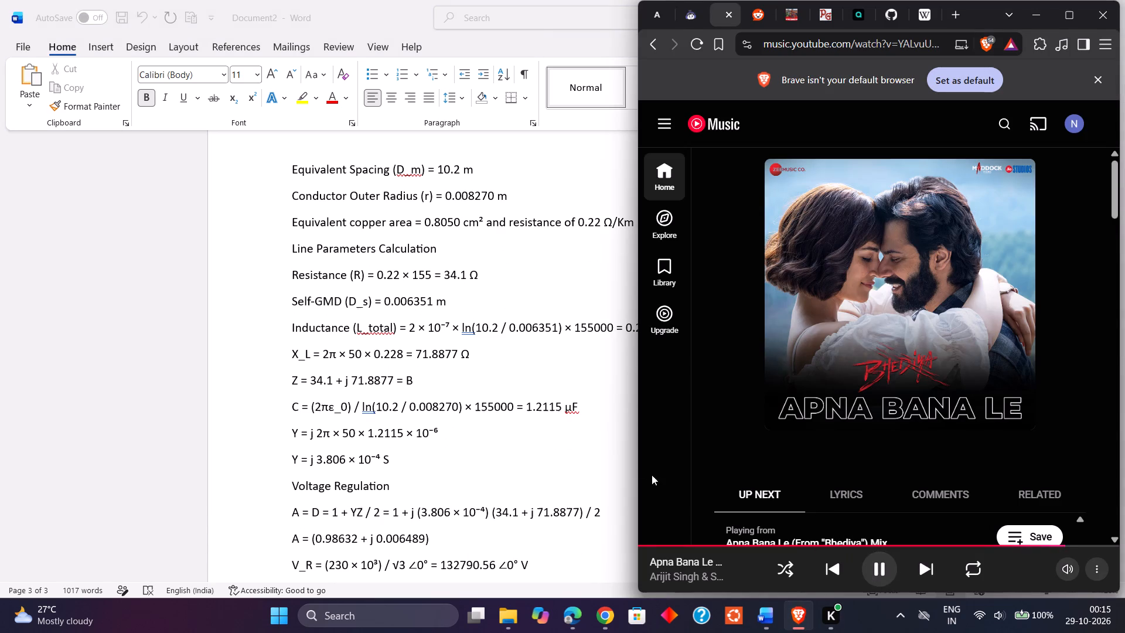
pyautogui.click(549, 450)
# Insert a table with 6 columns and 4 rows, AutoFit to contents, below the final % V_R line at the document's end.
pyautogui.scroll(-1, 549, 450)
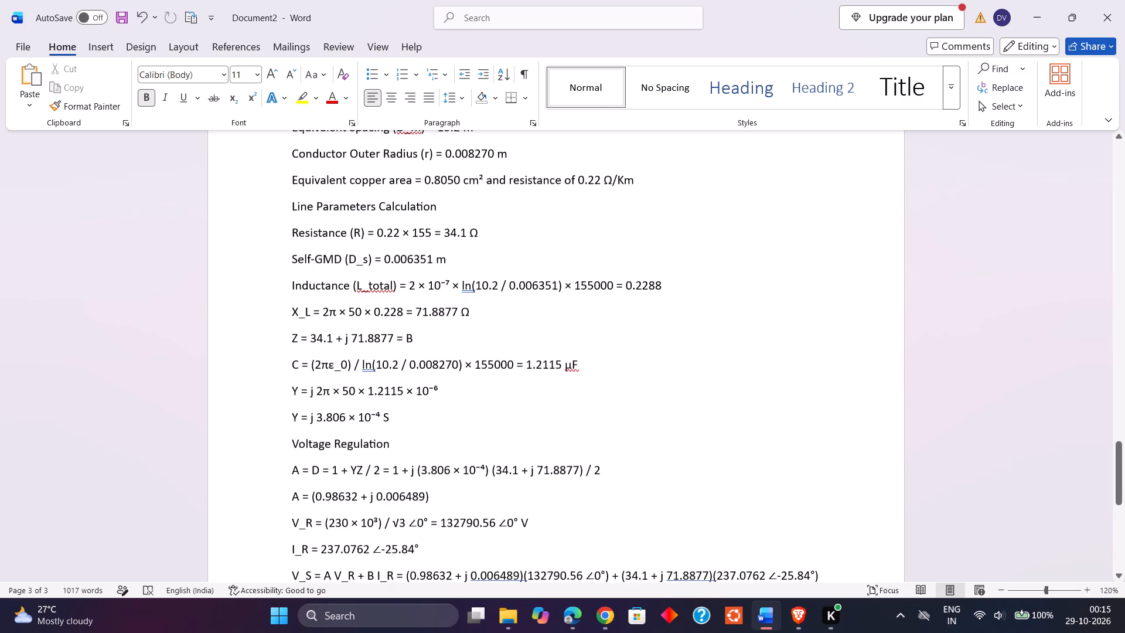
pyautogui.scroll(-6, 549, 450)
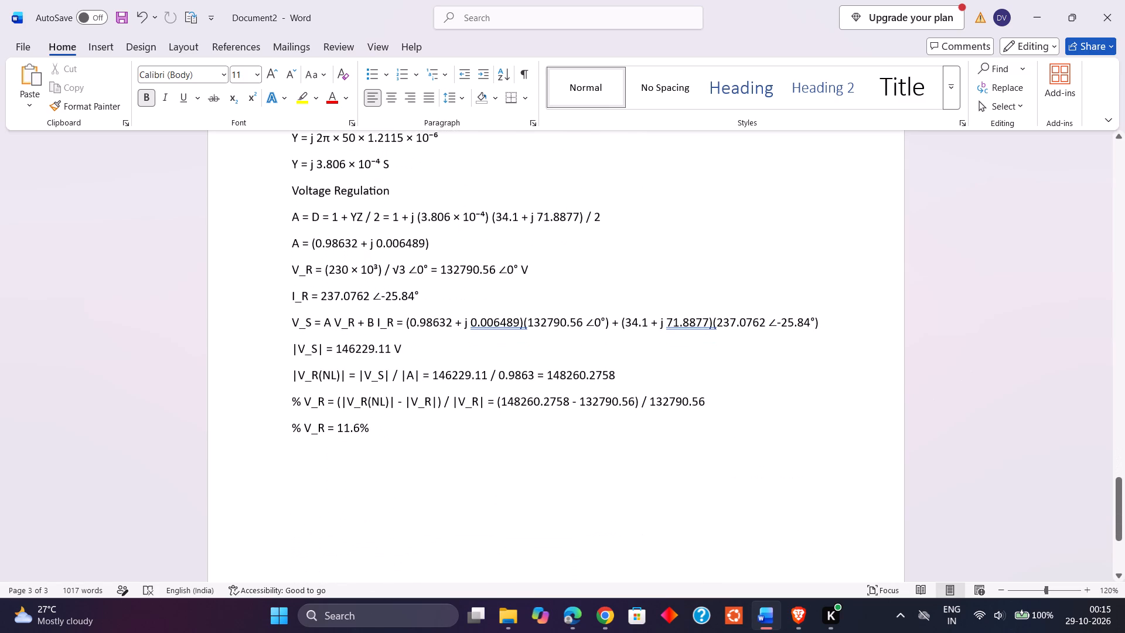
pyautogui.scroll(-2, 549, 450)
pyautogui.scroll(-11, 478, 383)
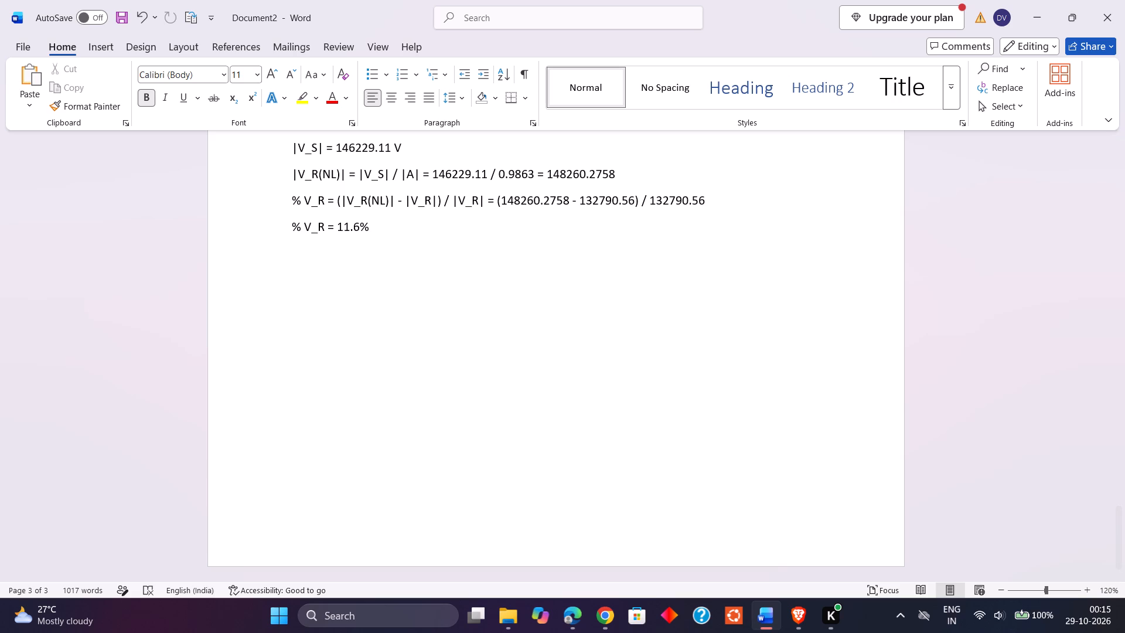
pyautogui.click(474, 264)
pyautogui.click(110, 45)
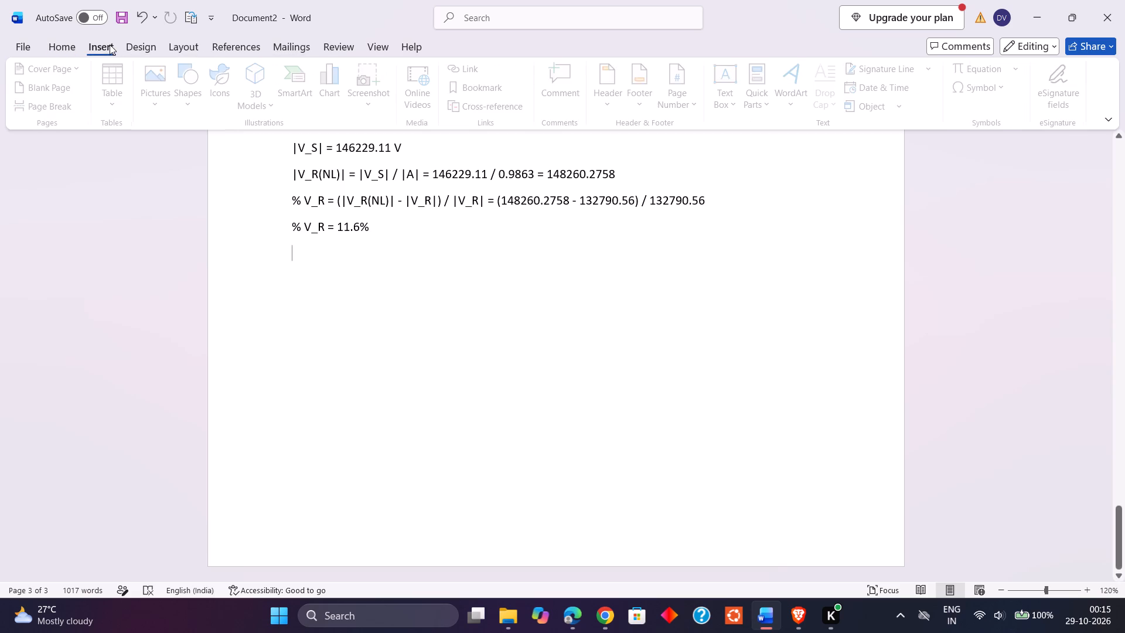
pyautogui.click(121, 74)
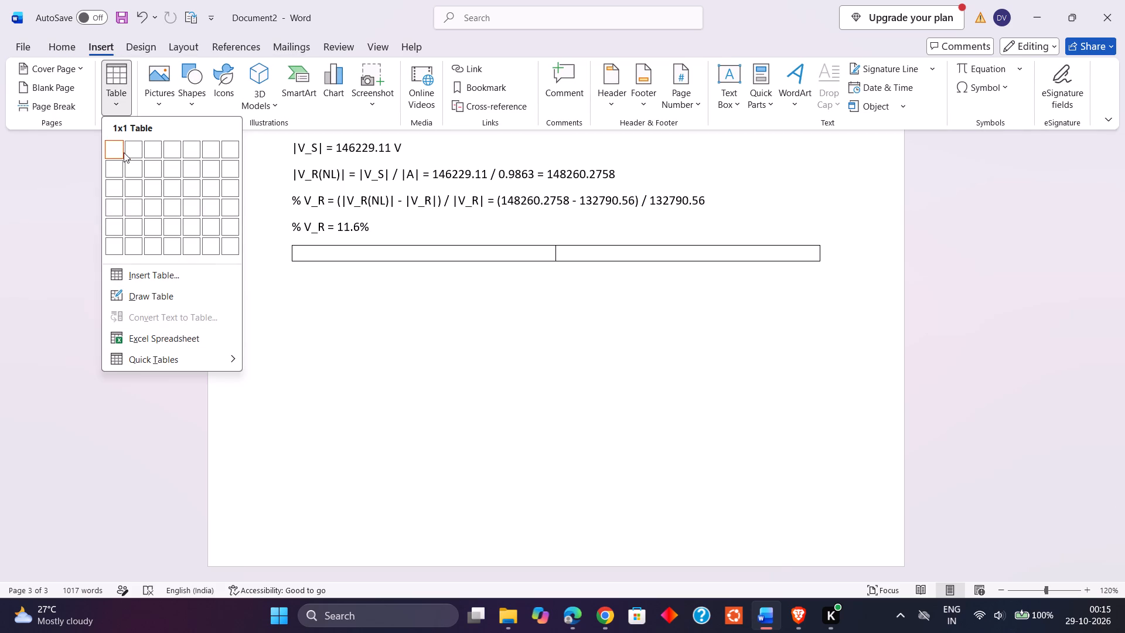
pyautogui.click(135, 284)
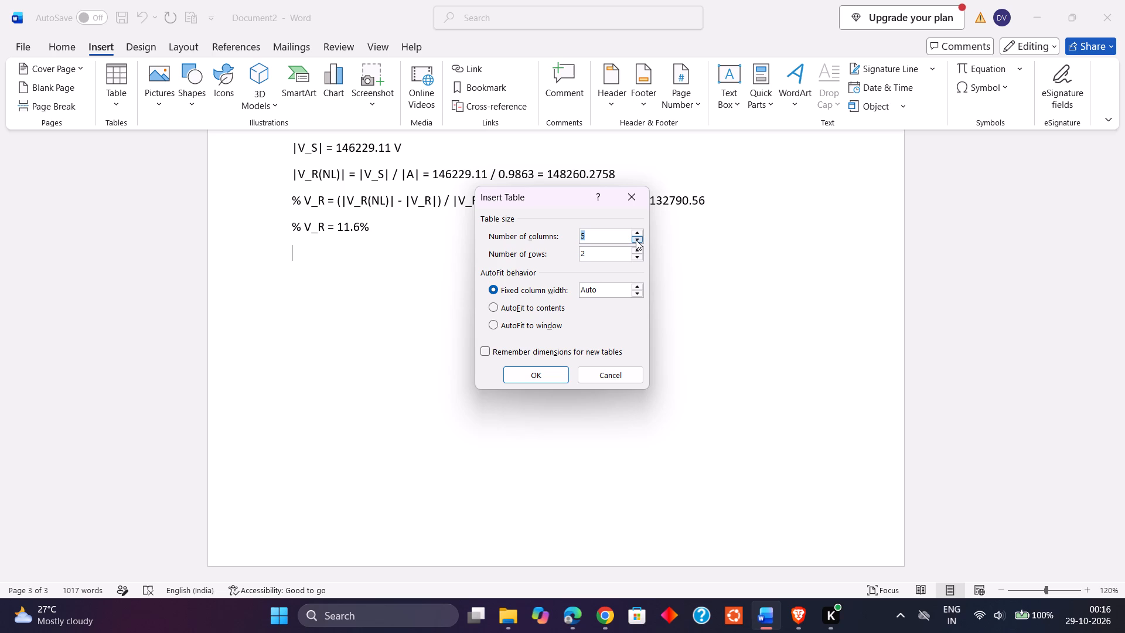
pyautogui.click(636, 240)
pyautogui.click(636, 230)
pyautogui.click(636, 230)
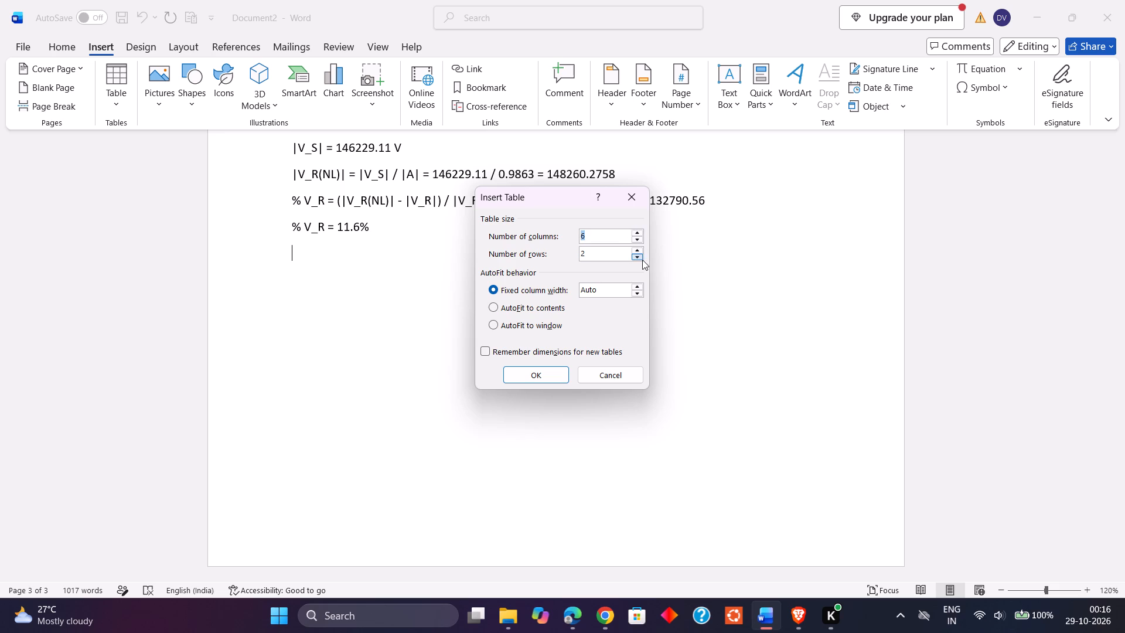
pyautogui.click(640, 258)
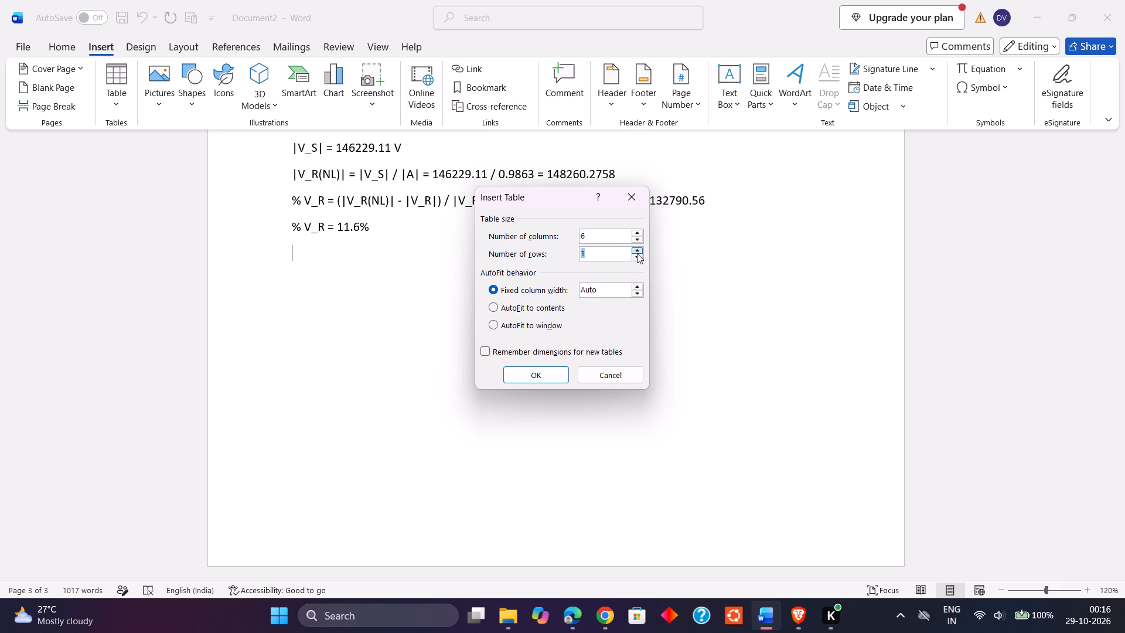
pyautogui.click(637, 253)
pyautogui.click(637, 253)
pyautogui.click(637, 253)
pyautogui.click(556, 309)
pyautogui.click(514, 367)
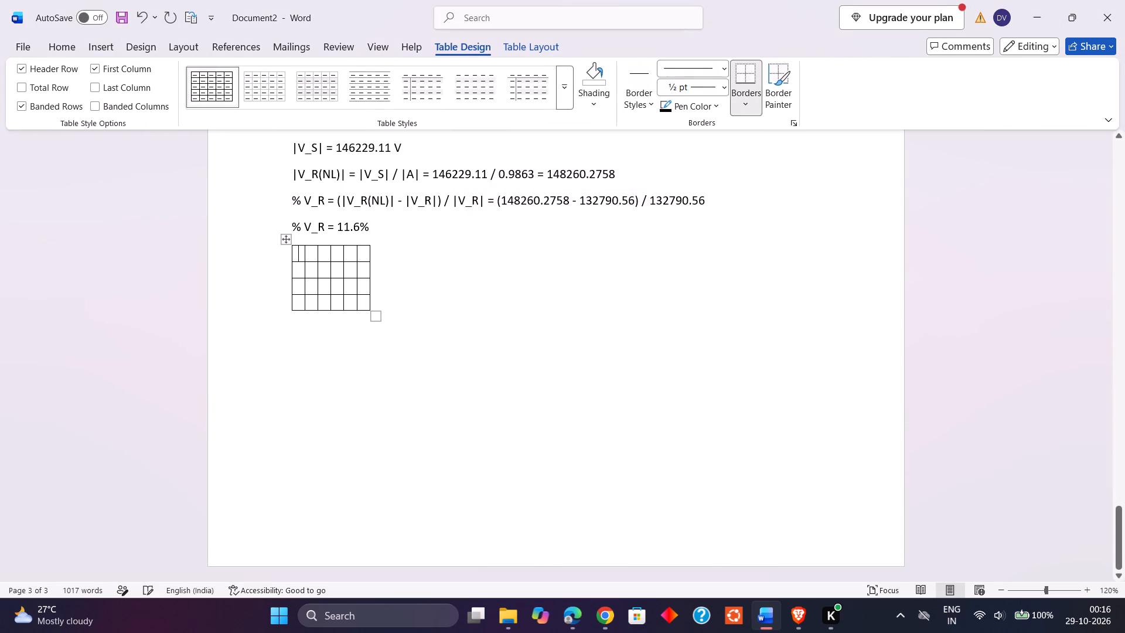
# Enlarge the new table to span about the full text width, with taller rows.
pyautogui.moveTo(377, 320); pyautogui.dragTo(459, 333)
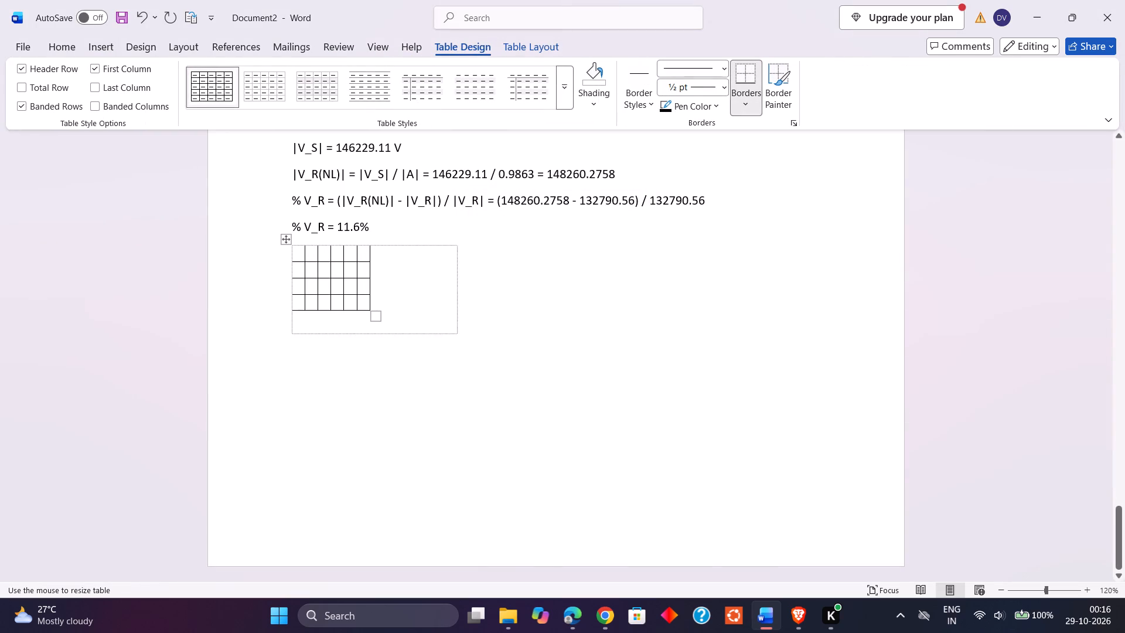
pyautogui.moveTo(459, 333); pyautogui.dragTo(819, 383)
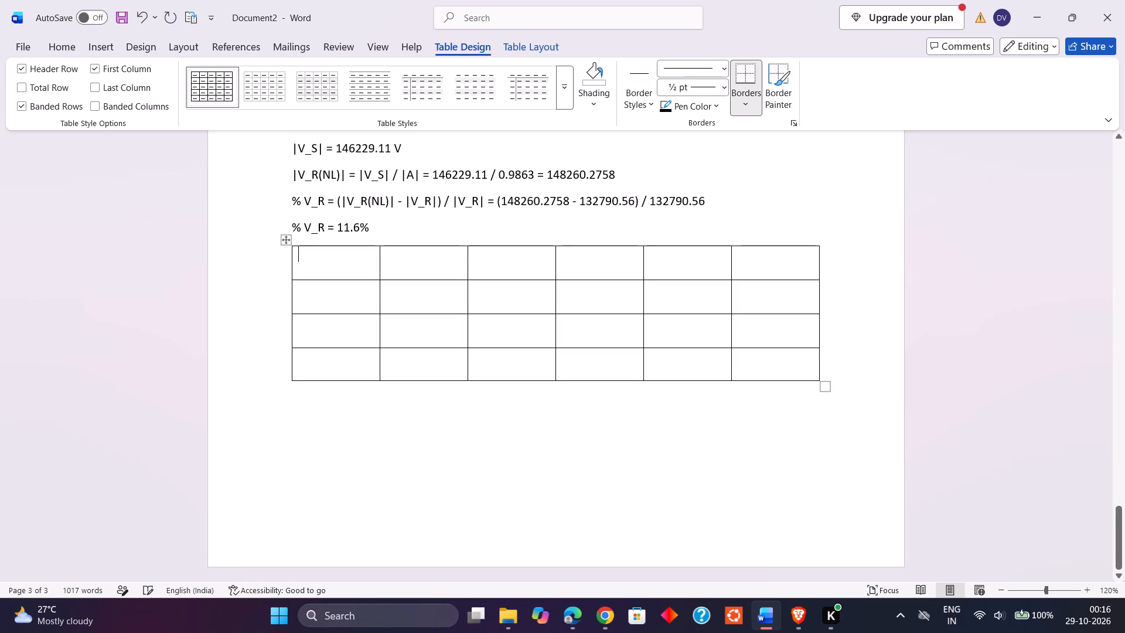
# Enter the header "Serial No." in the first cell of the table's top row.
pyautogui.click(327, 264)
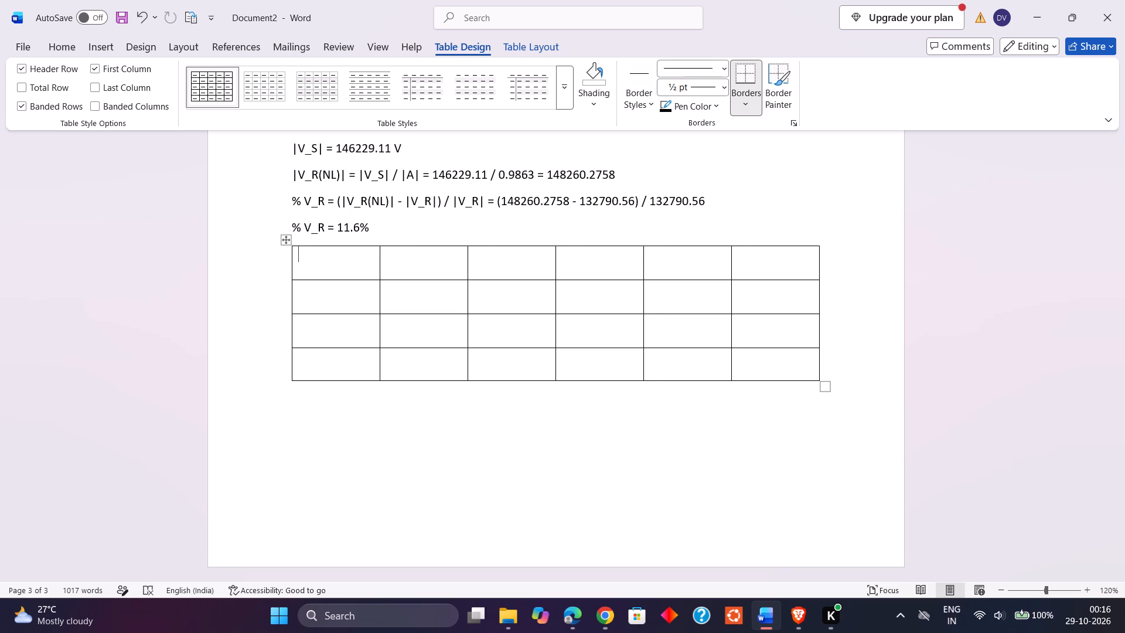
pyautogui.hotkey('shift', 's')
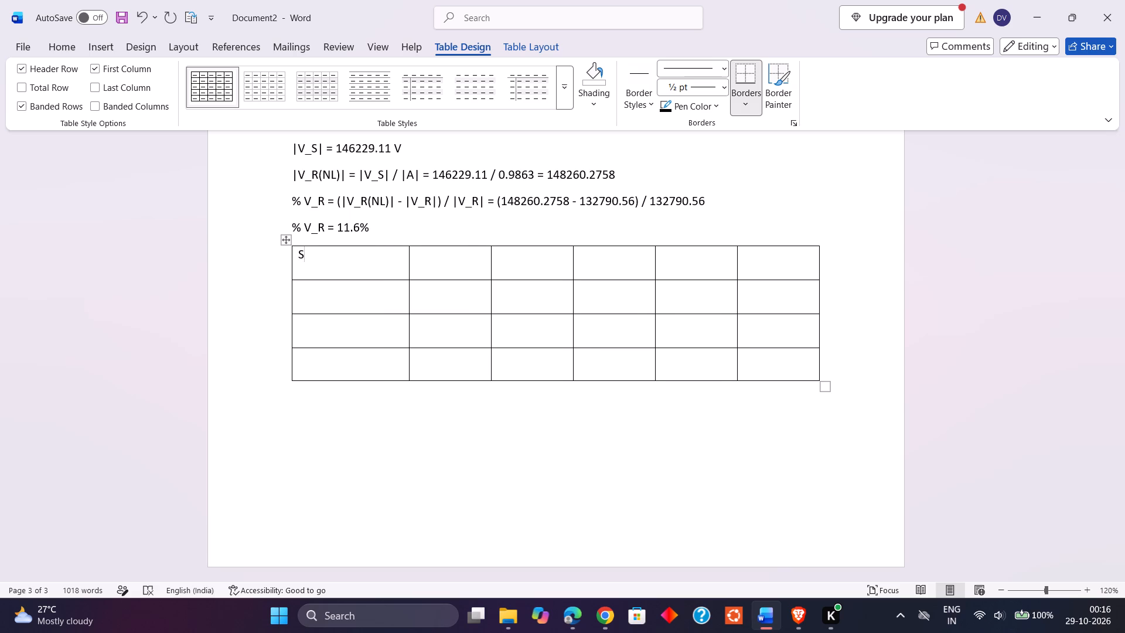
pyautogui.press('.')
pyautogui.press('BackSpace')
pyautogui.write('er')
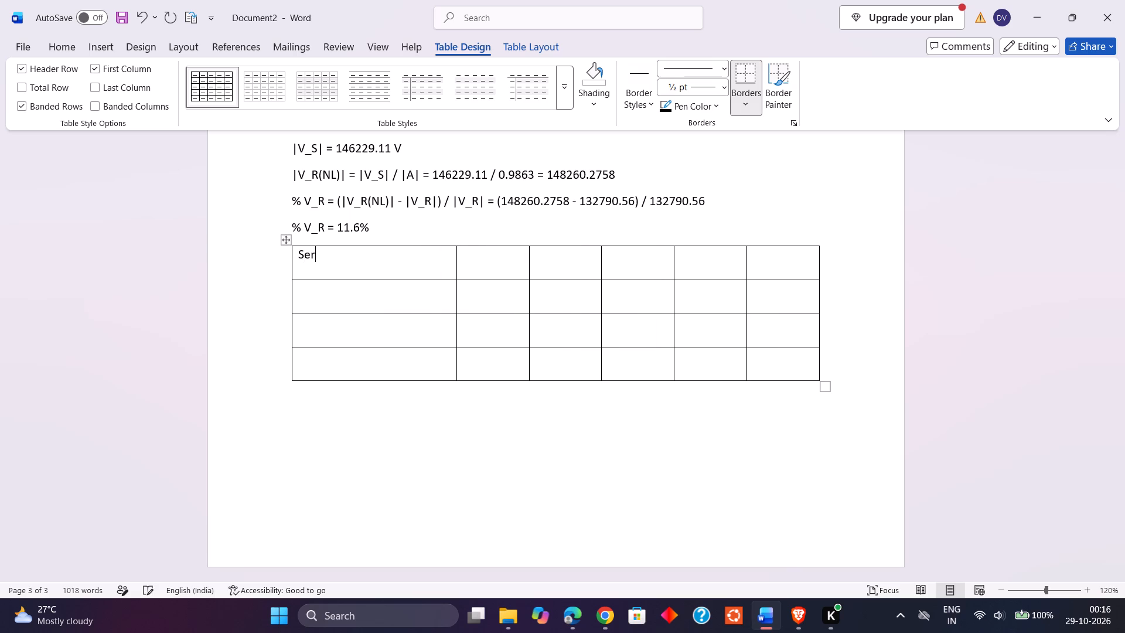
pyautogui.write('ial')
pyautogui.press('space')
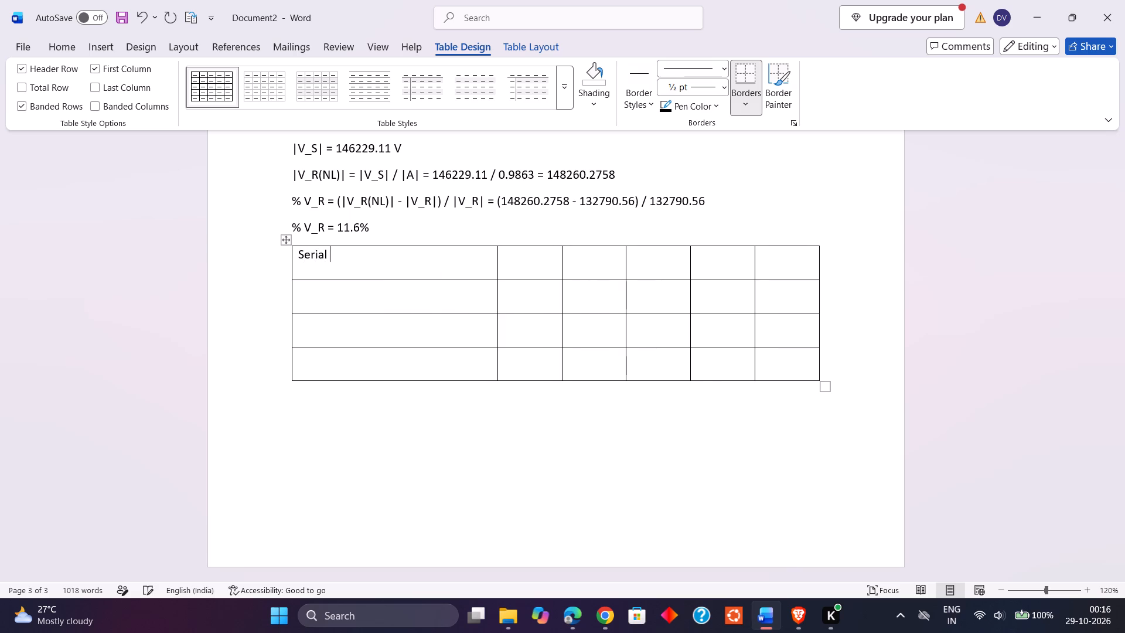
pyautogui.hotkey('shift', 'n')
pyautogui.write('o.')
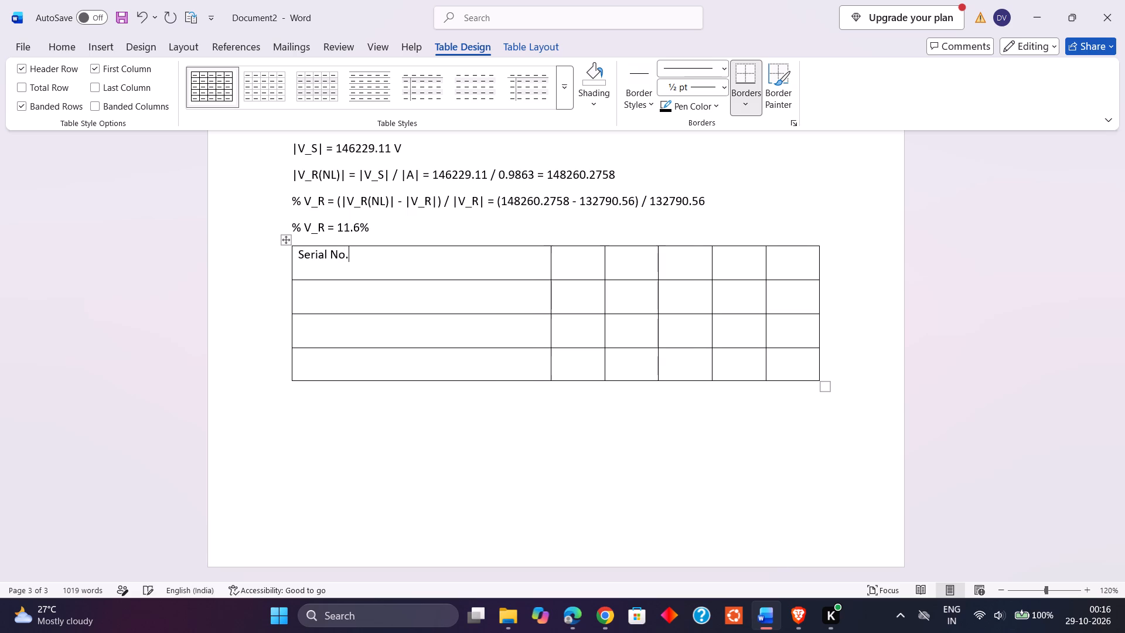
# Enter the header "Line-to-Line Voltage(KV)" in the second cell of the table's top row.
pyautogui.click(562, 257)
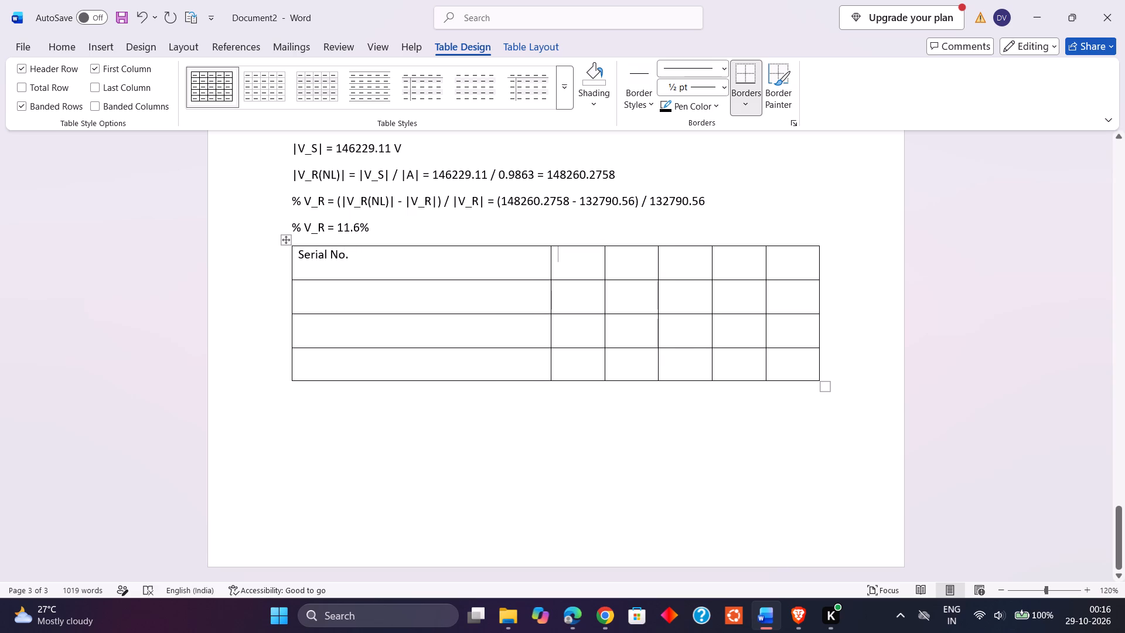
pyautogui.write('LI')
pyautogui.press('BackSpace')
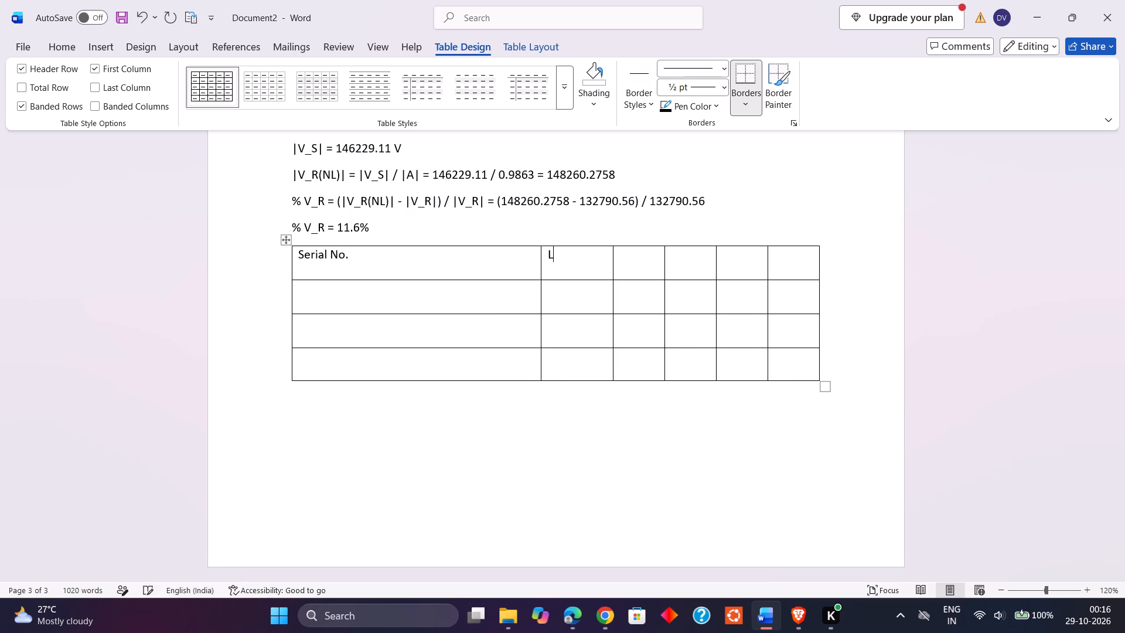
pyautogui.write('ine')
pyautogui.press('space')
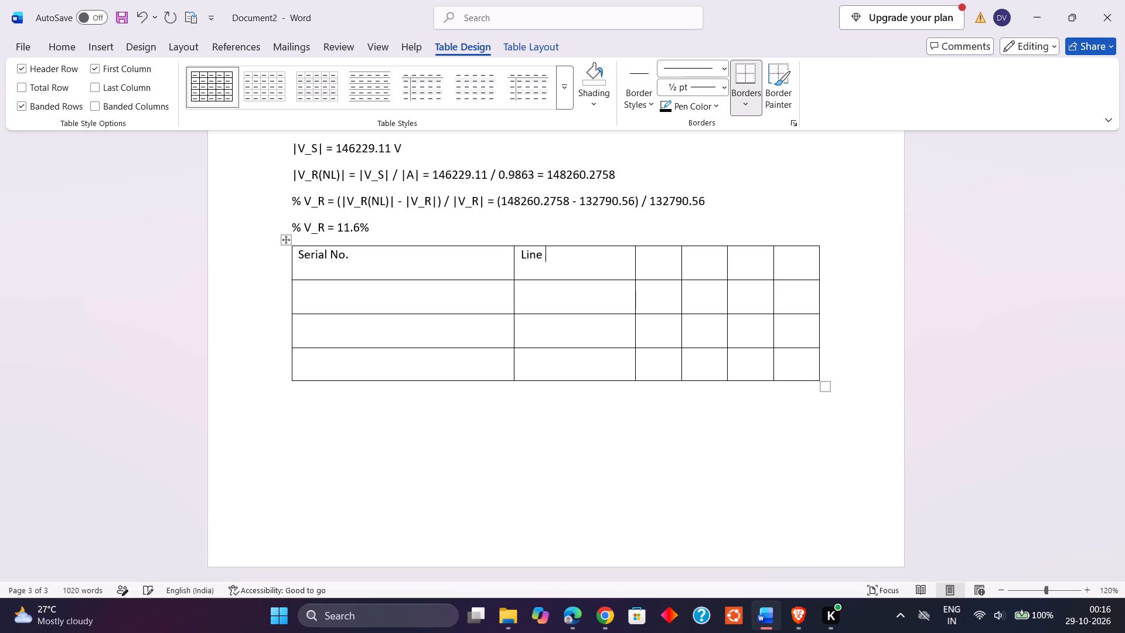
pyautogui.press('BackSpace')
pyautogui.press('-')
pyautogui.write('to')
pyautogui.write('-Line')
pyautogui.press('space')
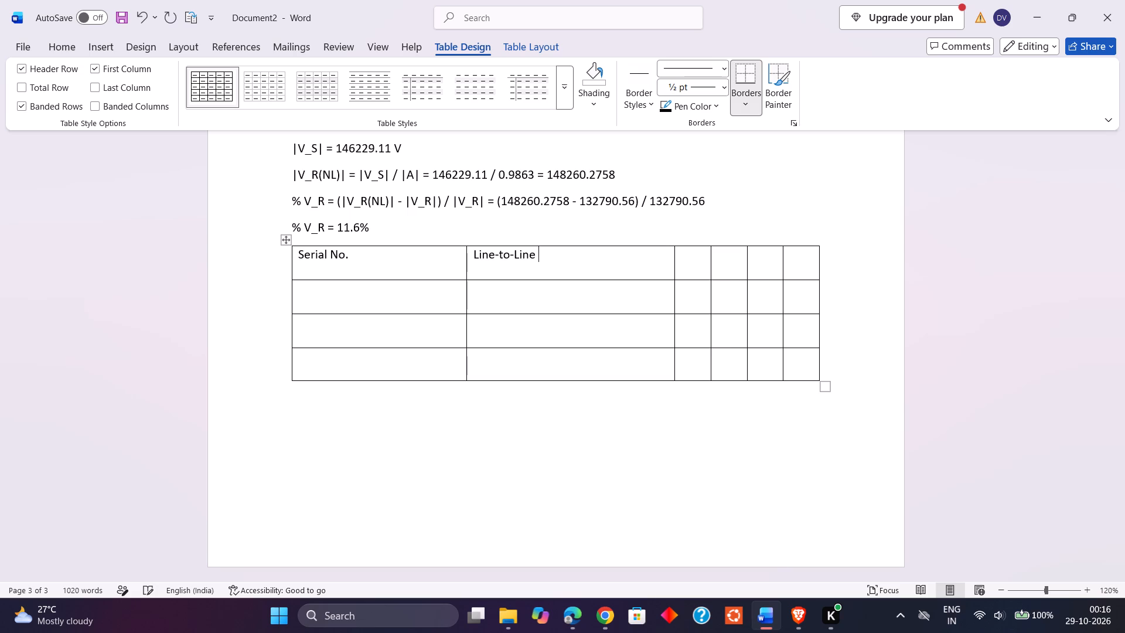
pyautogui.write('Voltagfe')
pyautogui.press('BackSpace')
pyautogui.press('BackSpace')
pyautogui.press('e')
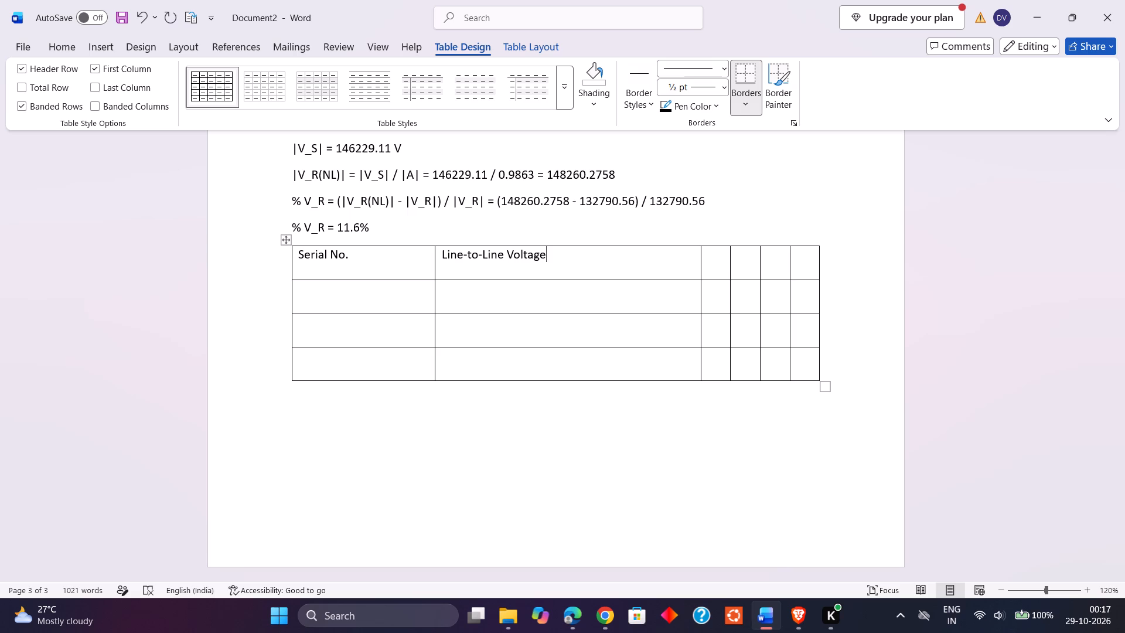
pyautogui.hotkey('shift', '(')
pyautogui.write('KV)')
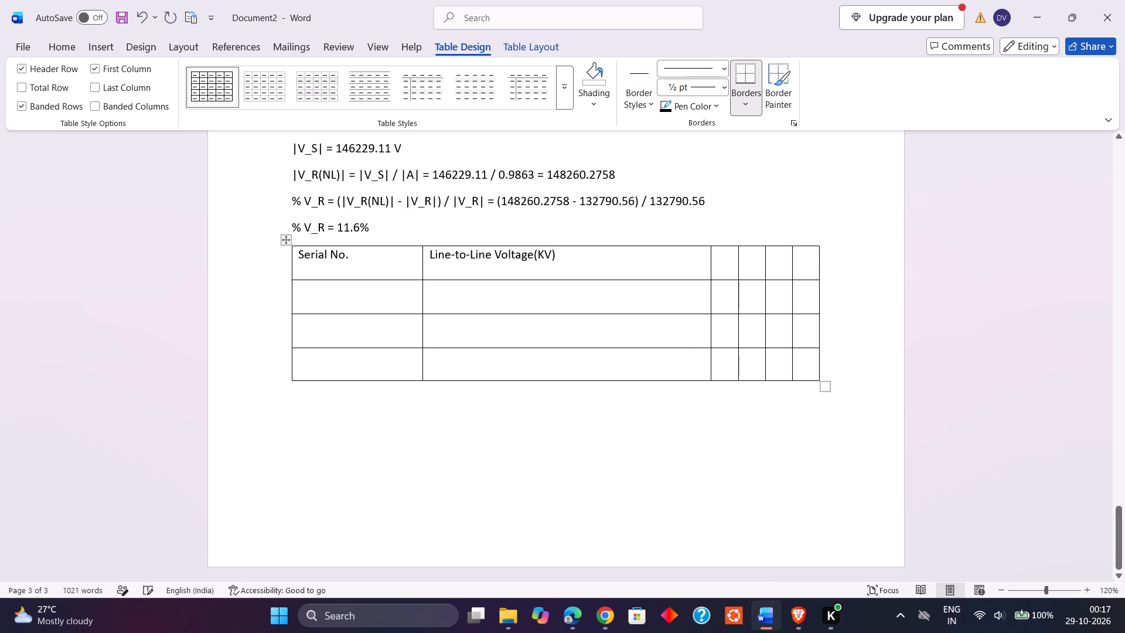
# Enter the header "Calculated Current(A)" in the third cell of the table's top row.
pyautogui.click(716, 256)
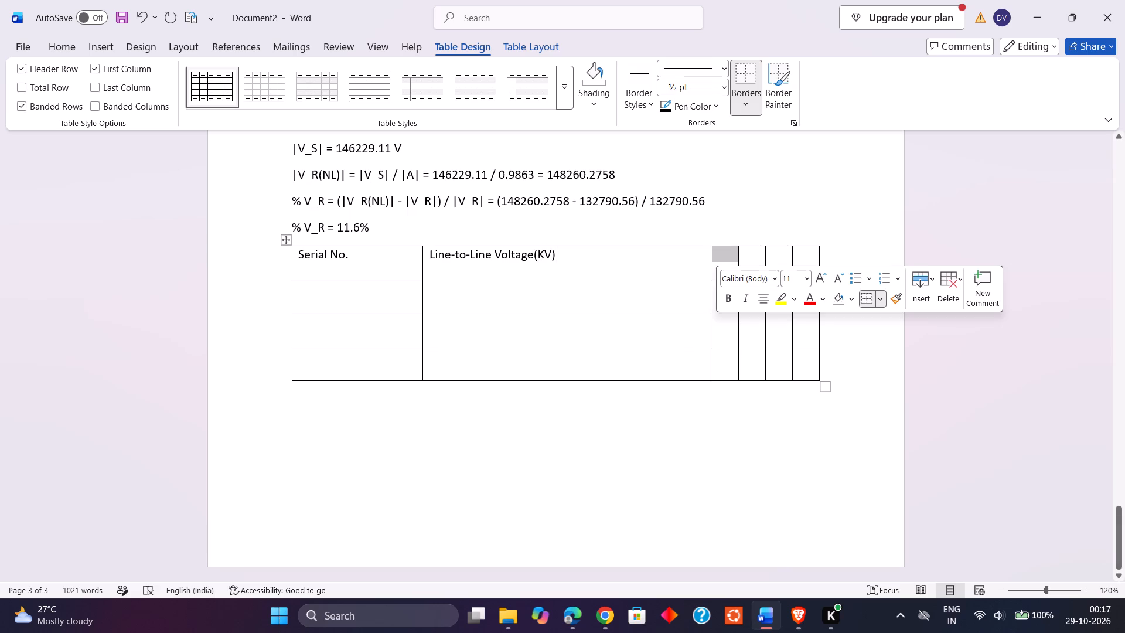
pyautogui.click(716, 256)
pyautogui.click(721, 275)
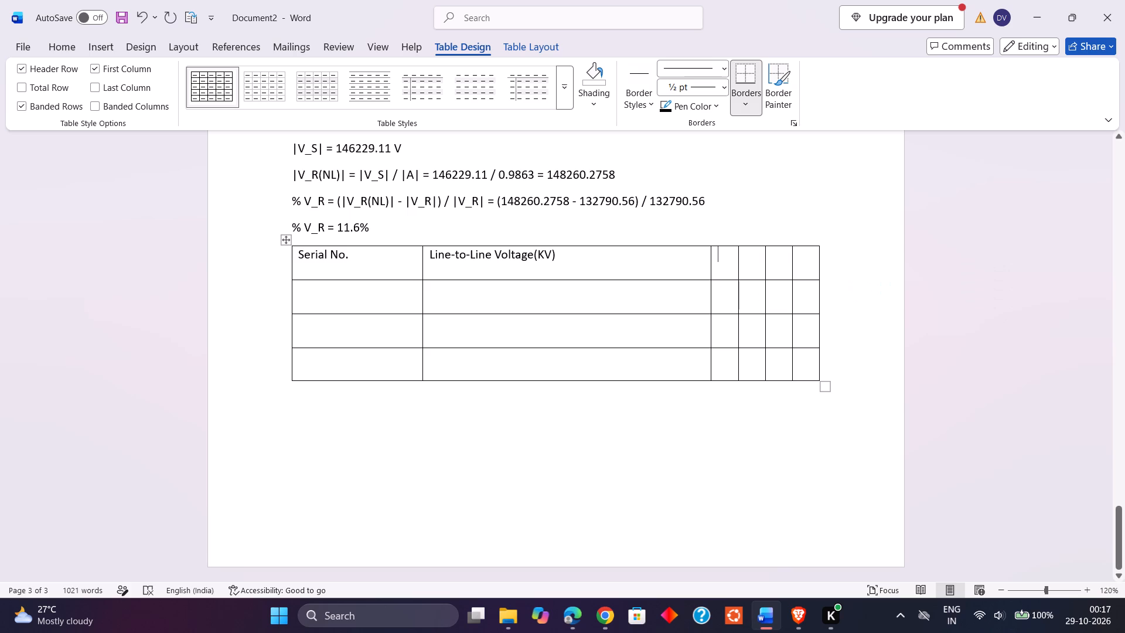
pyautogui.write('Cal')
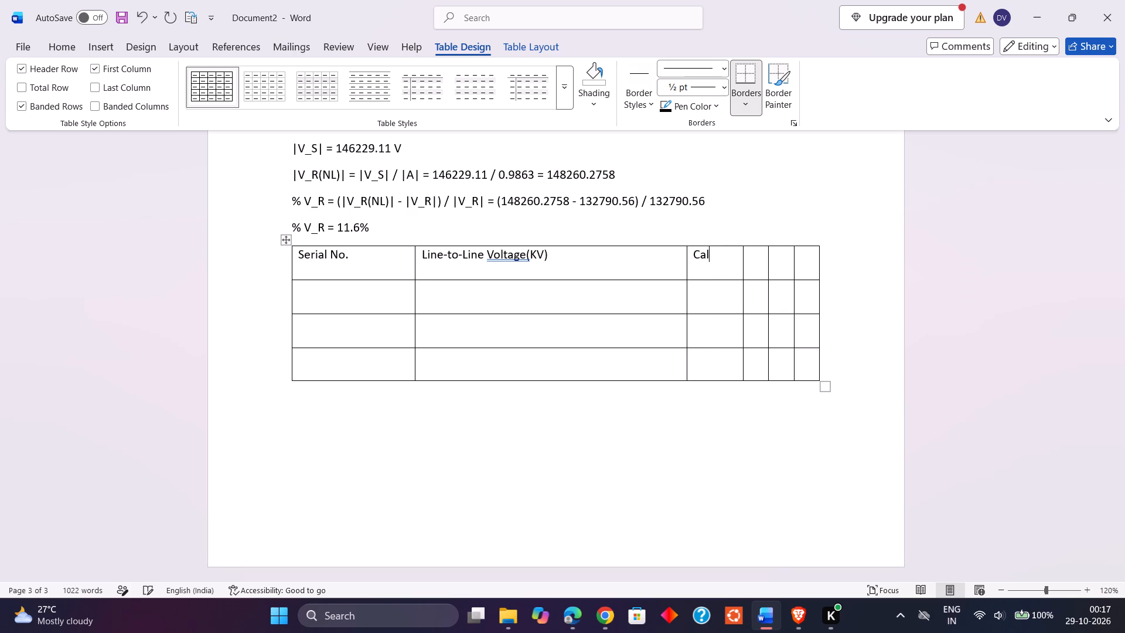
pyautogui.write('culated')
pyautogui.press('space')
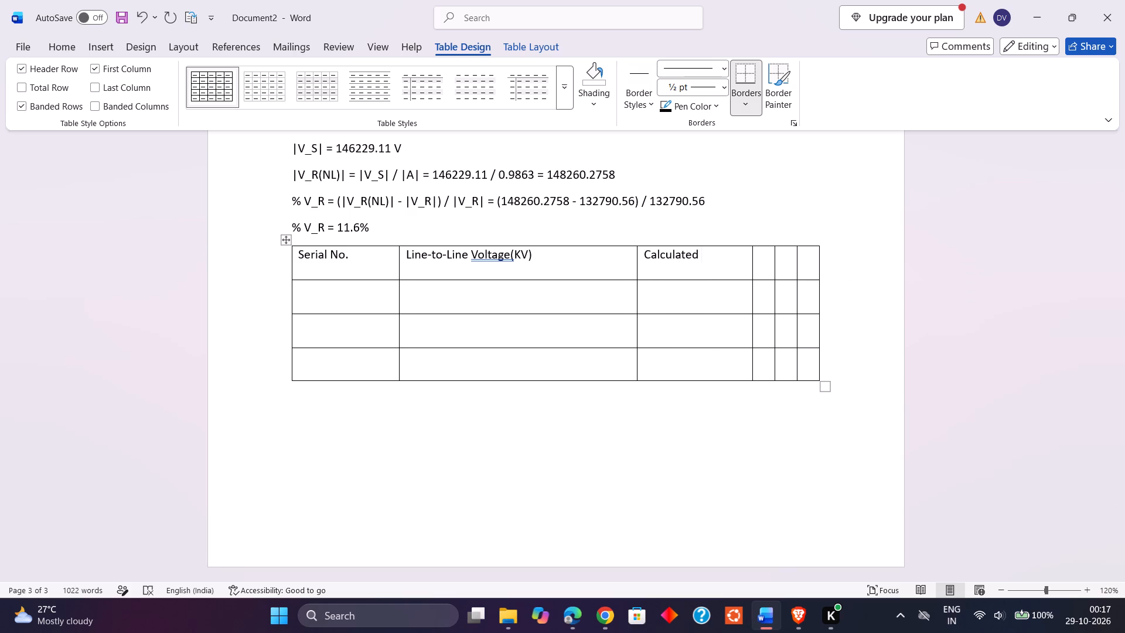
pyautogui.write('Curre')
pyautogui.write('nt')
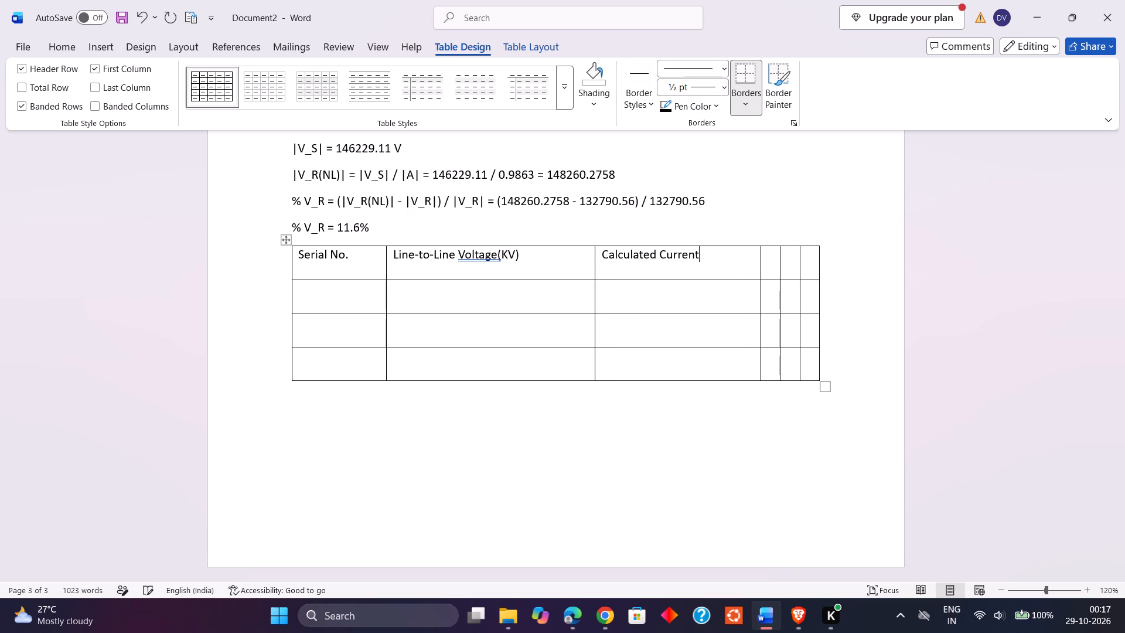
pyautogui.hotkey('shift', '(')
pyautogui.write('A)')
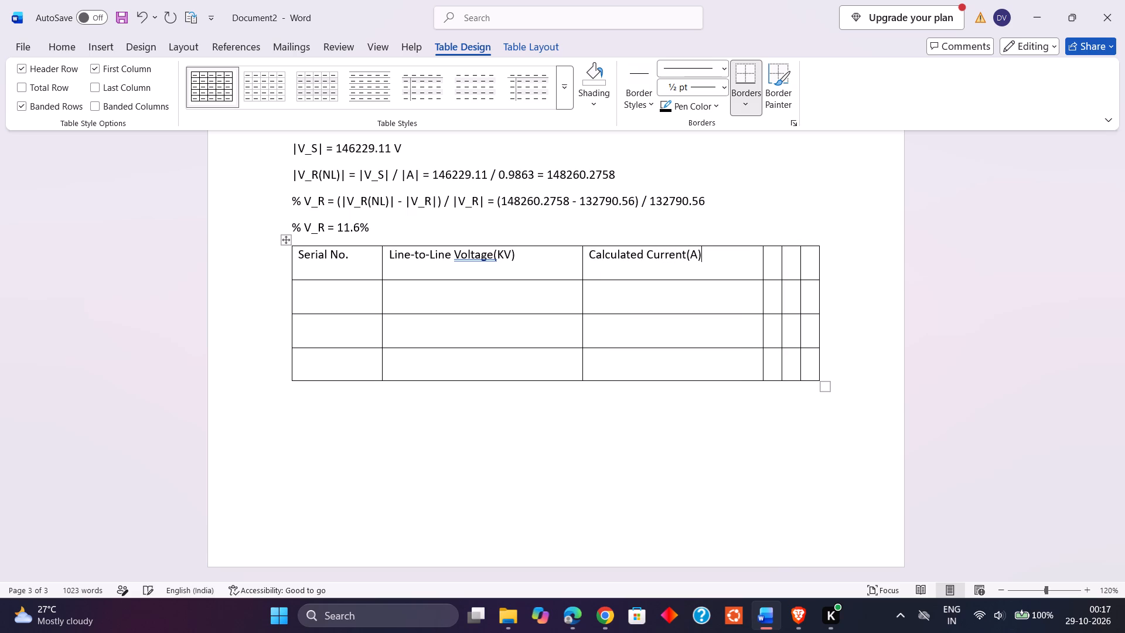
# Enter the header "Conduction Spacing(m)" in the fourth cell of the table's top row.
pyautogui.click(771, 268)
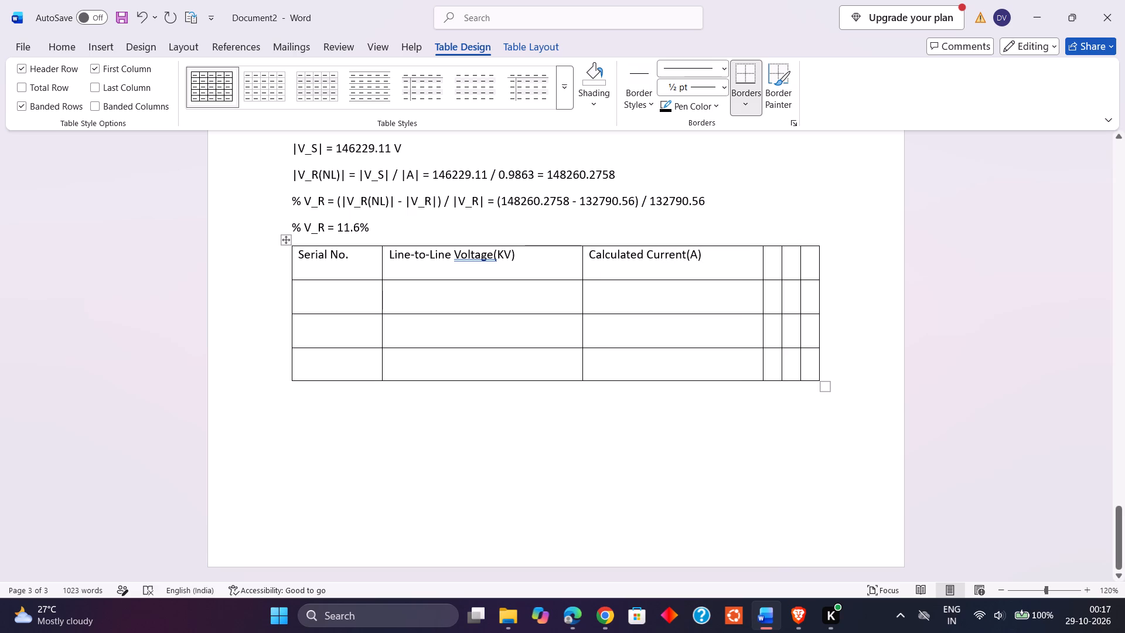
pyautogui.write('Conduction')
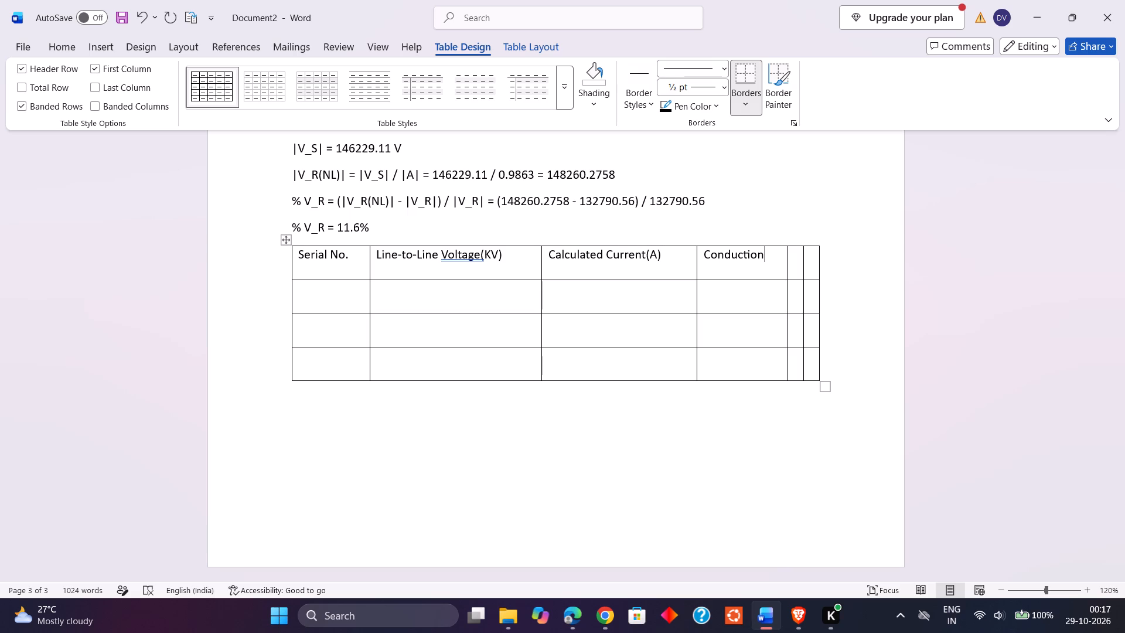
pyautogui.press('space')
pyautogui.write('SD')
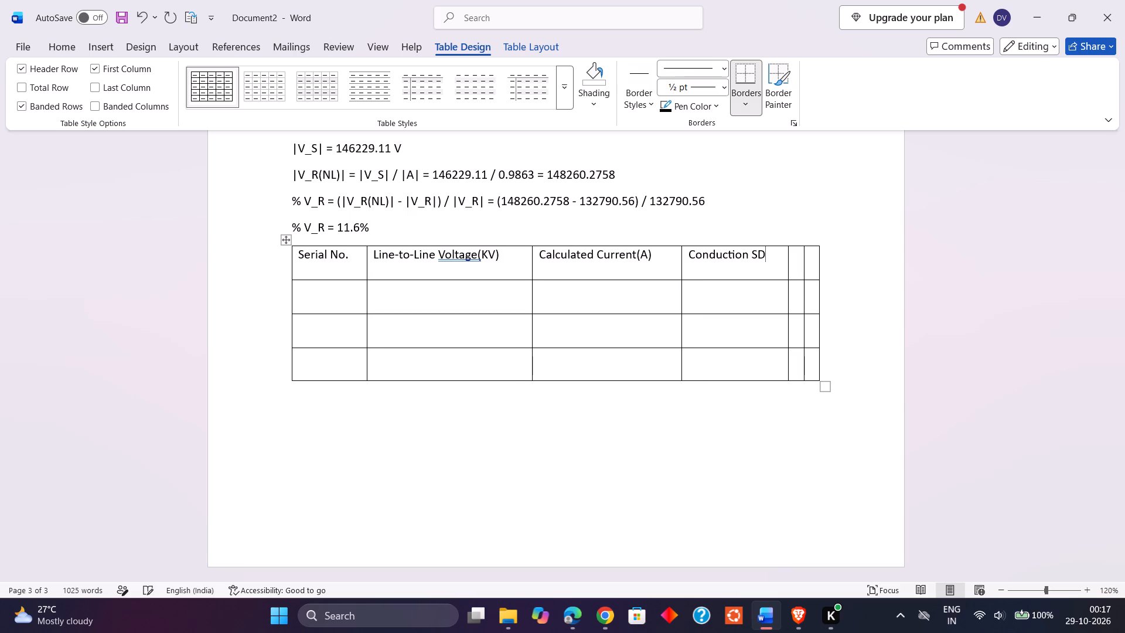
pyautogui.press('BackSpace')
pyautogui.write('pacing')
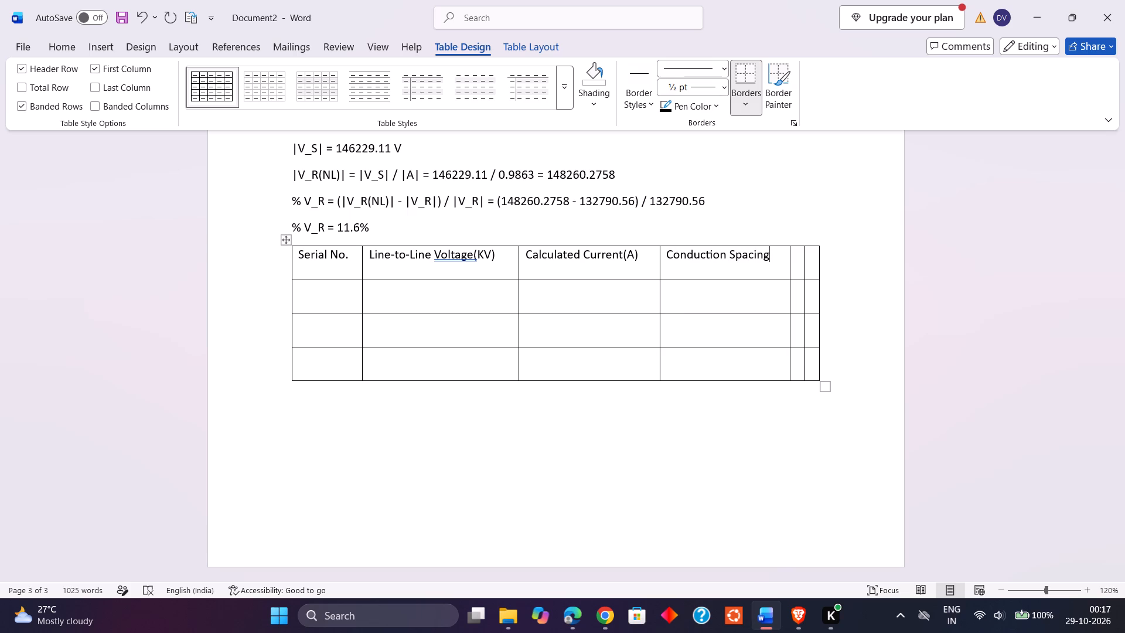
pyautogui.hotkey('shift', '(')
pyautogui.press('m')
pyautogui.hotkey('shift', ')')
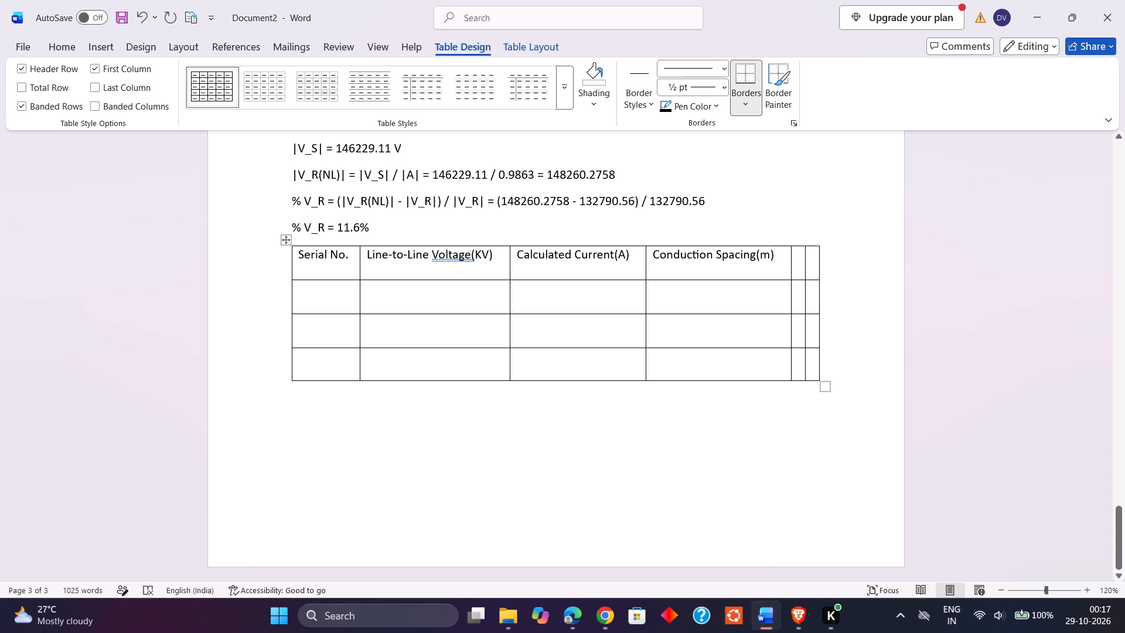
# Enter the header "Current Carrying Capacity(A)" in the fifth cell of the table's top row.
pyautogui.click(798, 261)
pyautogui.write('Current')
pyautogui.press('space')
pyautogui.hotkey('shift', 'c')
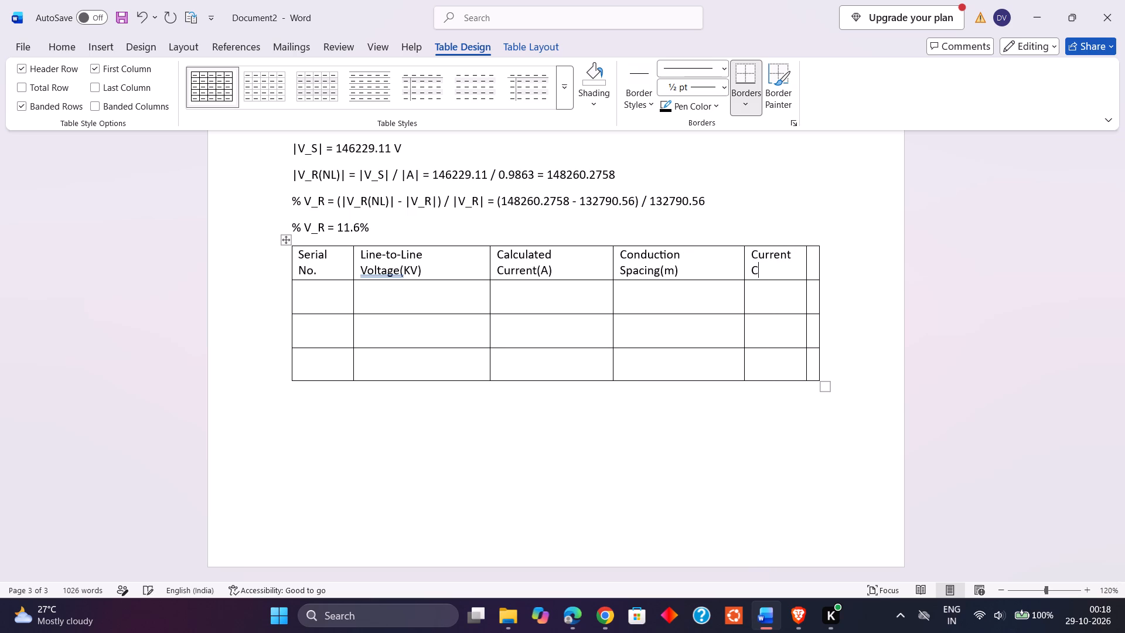
pyautogui.write('arrying')
pyautogui.press('space')
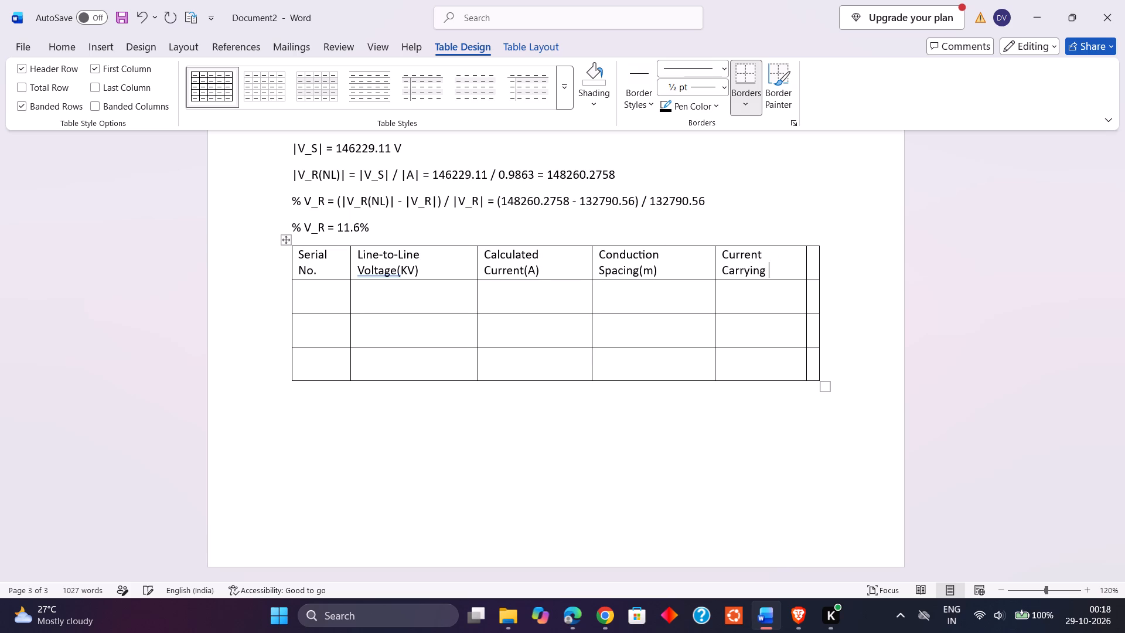
pyautogui.write('Capacity')
pyautogui.hotkey('shift', '(')
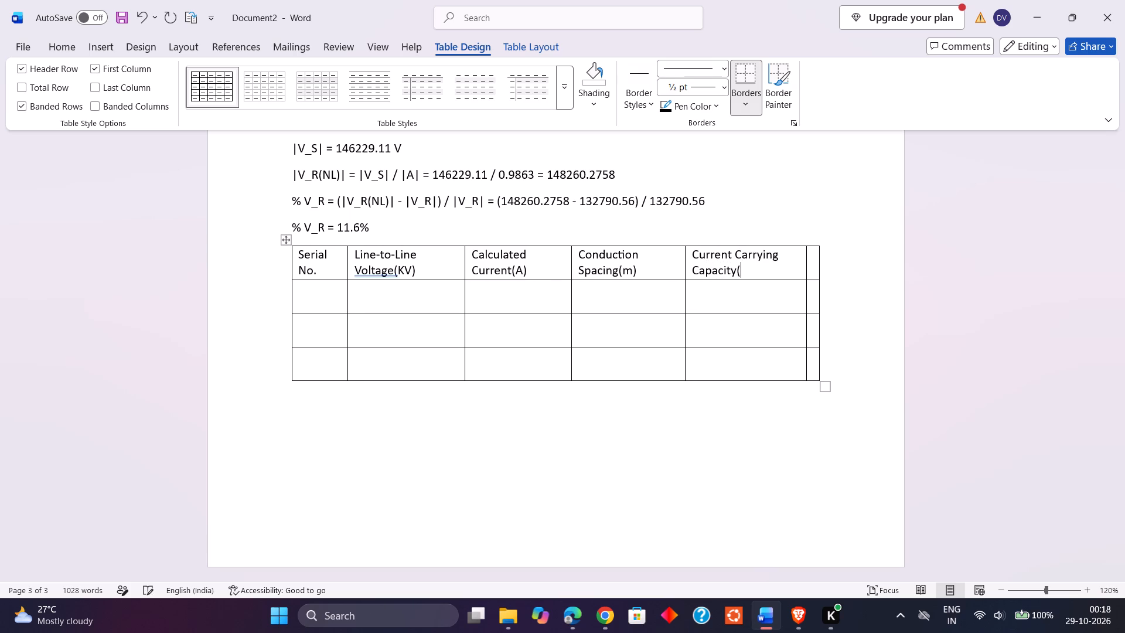
pyautogui.hotkey('shift', 'a')
pyautogui.hotkey('shift', ')')
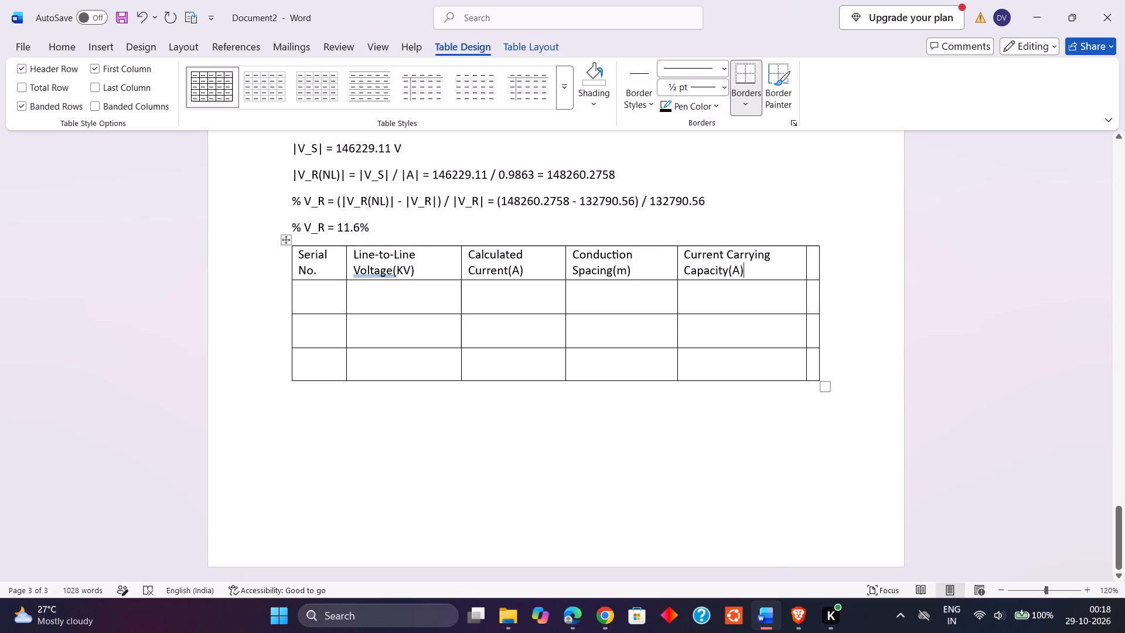
# Enter the header "Percentage Voltage Regulation(%)" in the last cell of the table's top row.
pyautogui.click(814, 264)
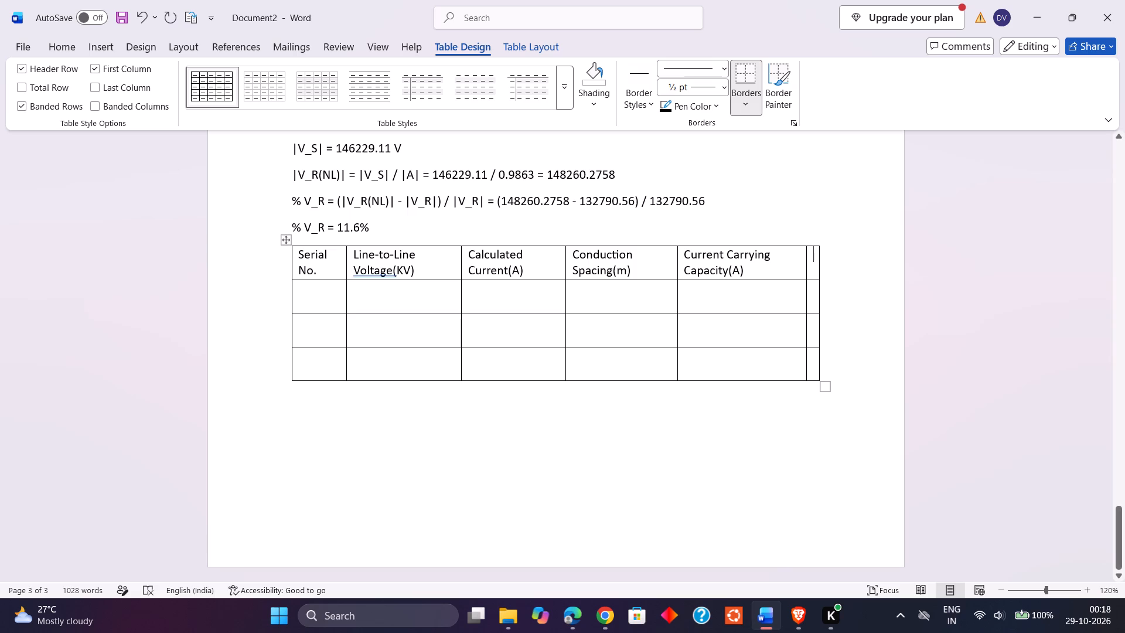
pyautogui.write('Percentr')
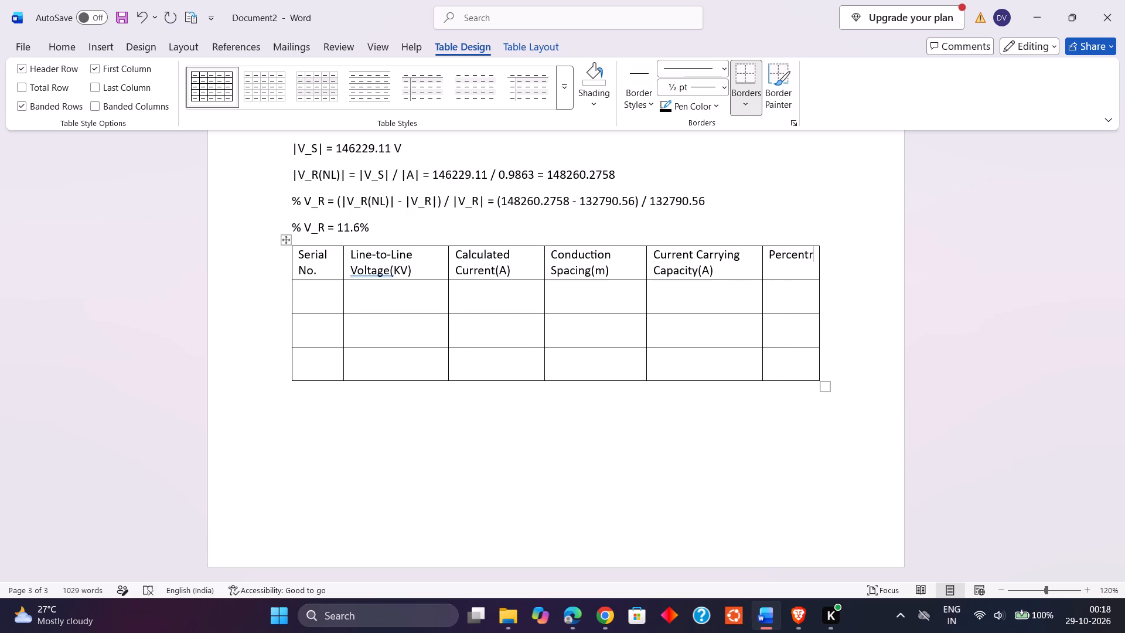
pyautogui.press('BackSpace')
pyautogui.write('age')
pyautogui.press('space')
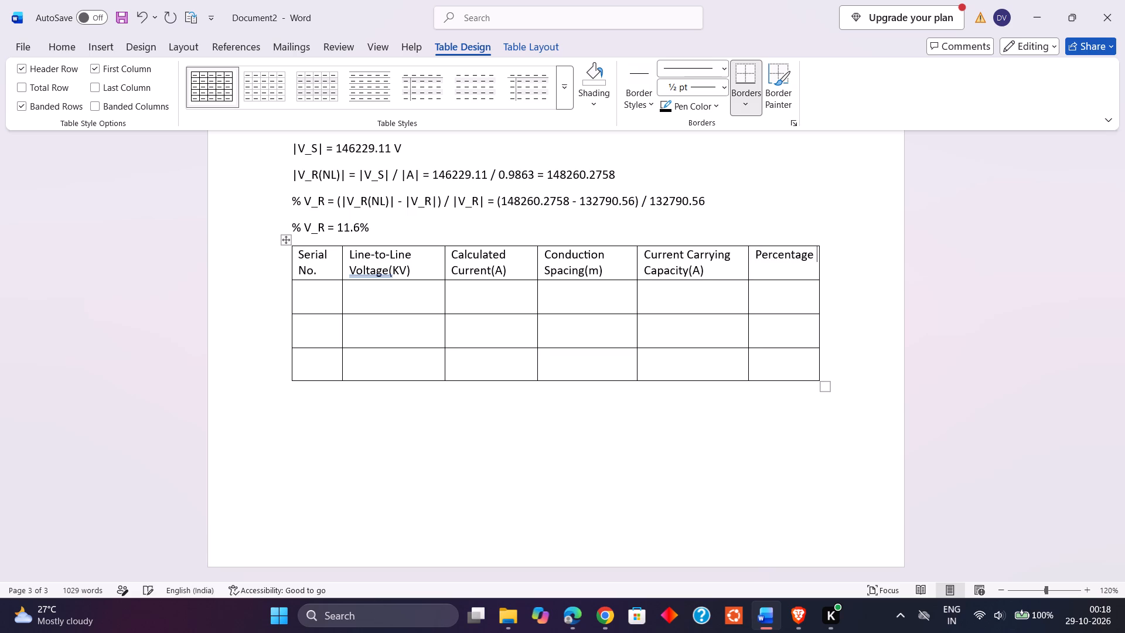
pyautogui.write('Vol')
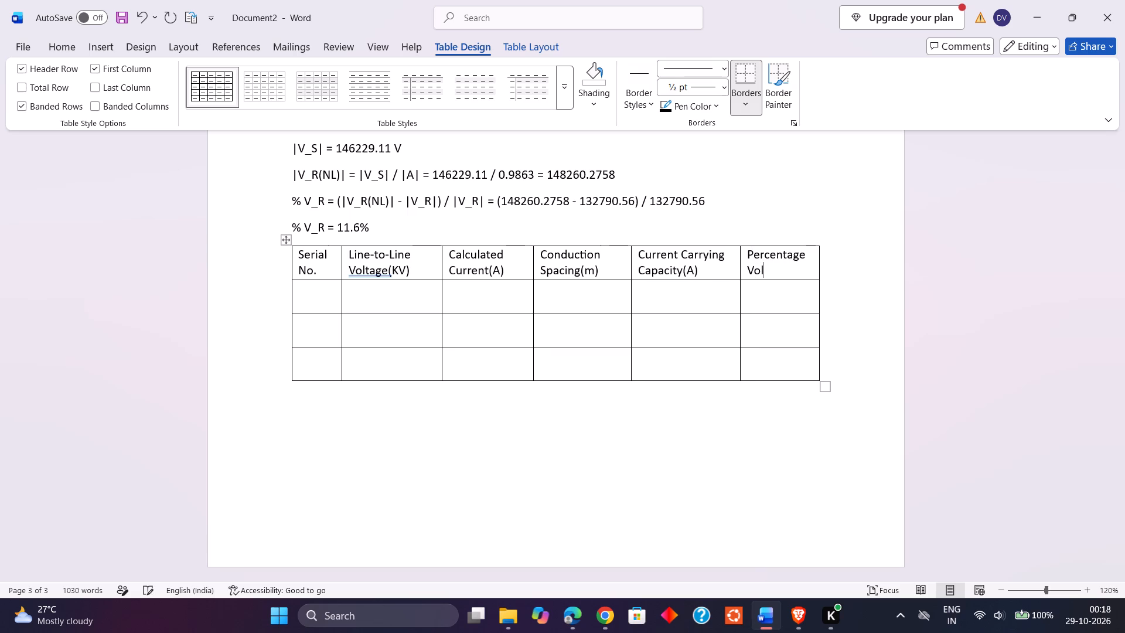
pyautogui.write('tage')
pyautogui.press('space')
pyautogui.write('Regf')
pyautogui.press('BackSpace')
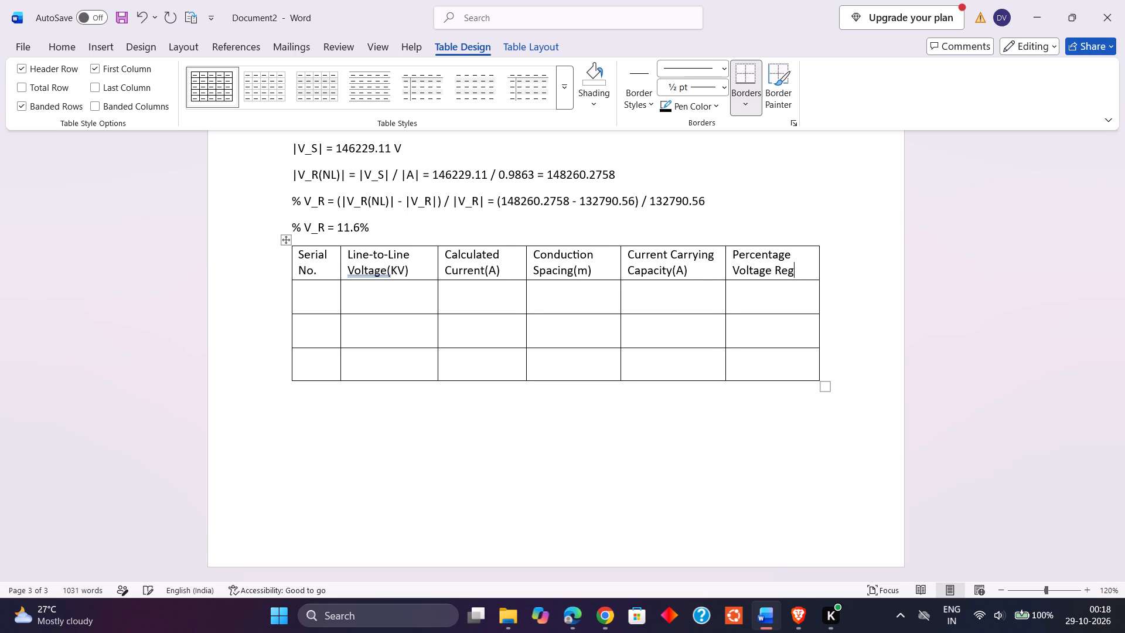
pyautogui.write('ulation')
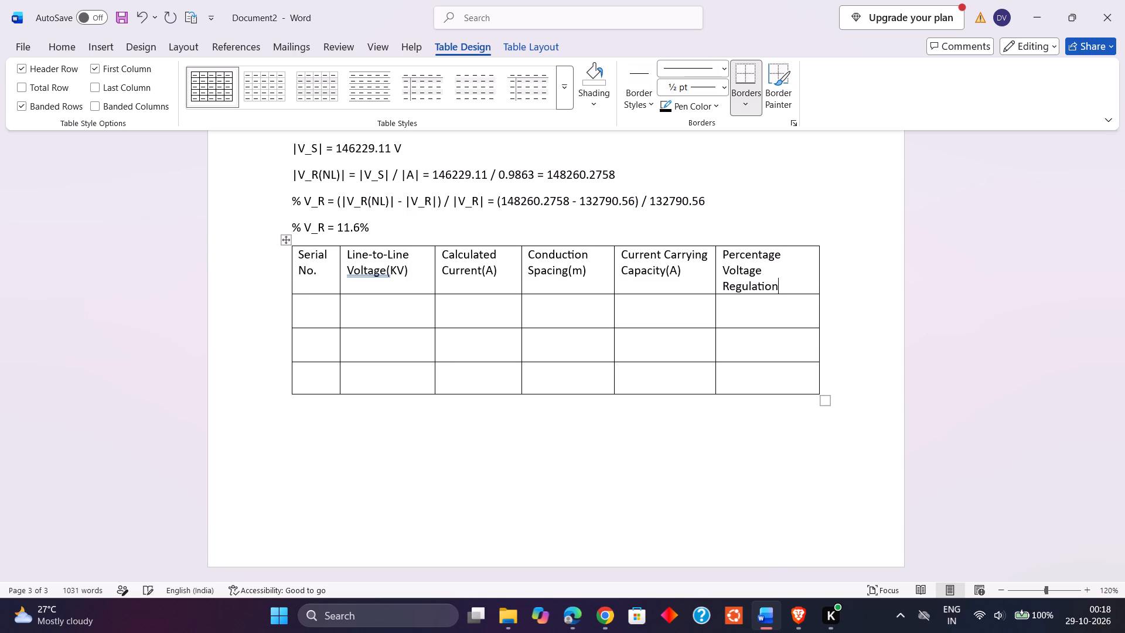
pyautogui.hotkey('shift', '(')
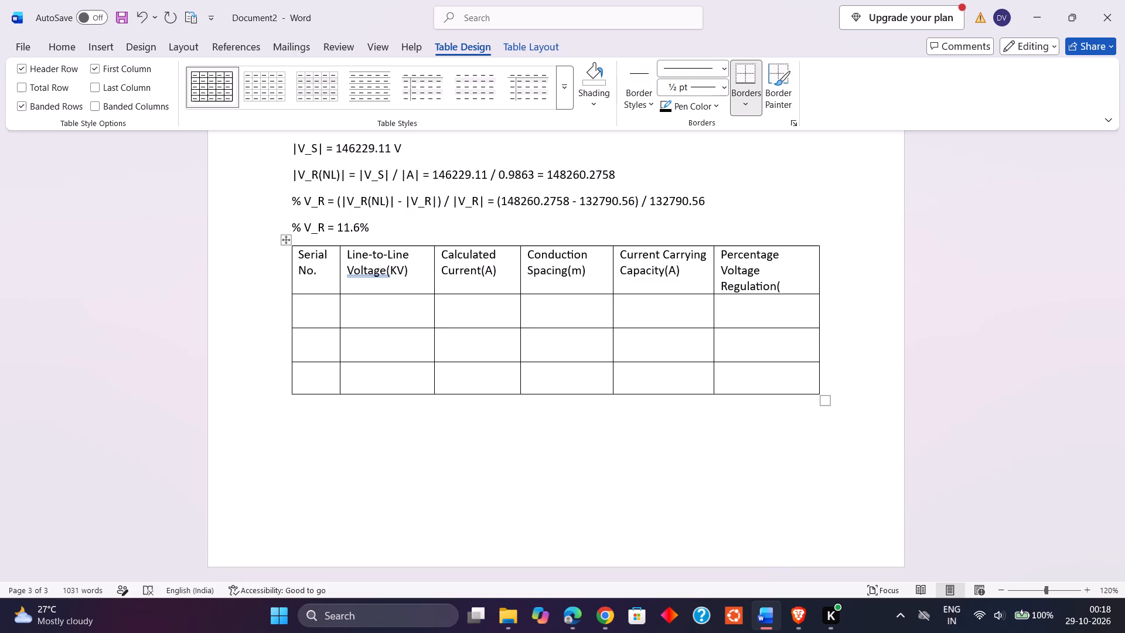
pyautogui.write('%)')
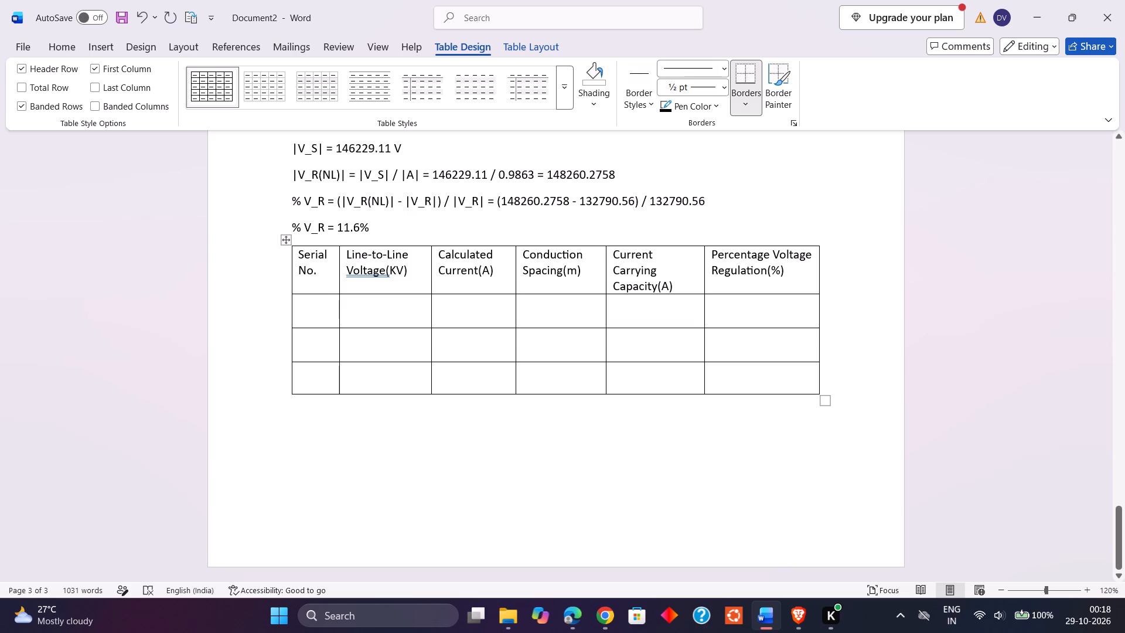
# Insert a space before the bracketed unit in the five table headers that carry units, from Line-to-Line Voltage to Percentage Voltage Regulation.
pyautogui.click(564, 273)
pyautogui.press('space')
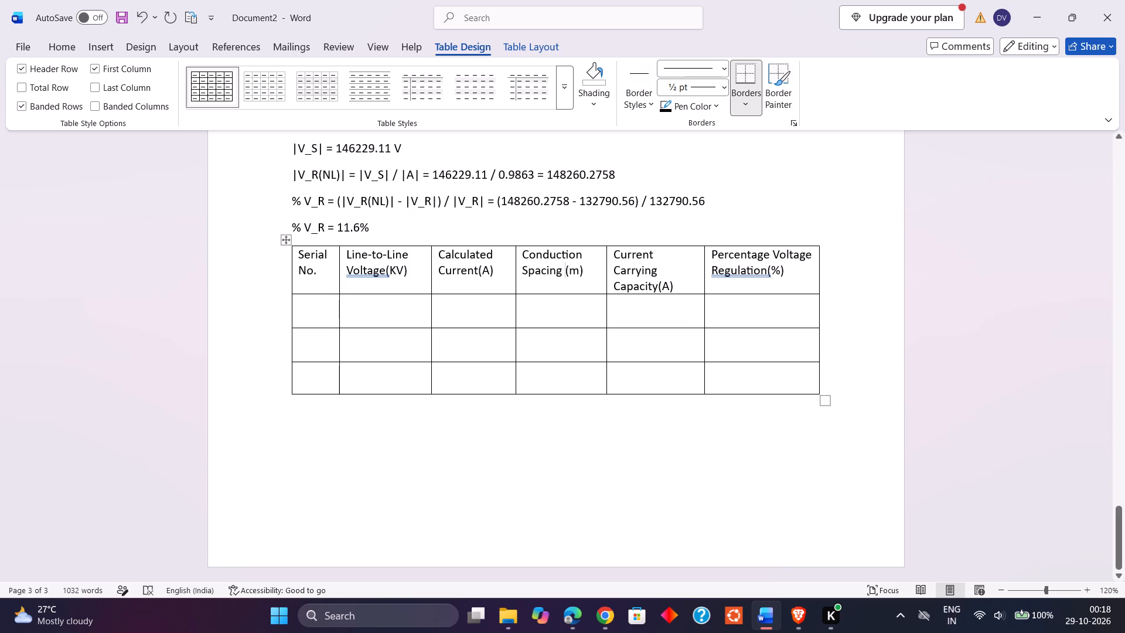
pyautogui.click(659, 288)
pyautogui.press('space')
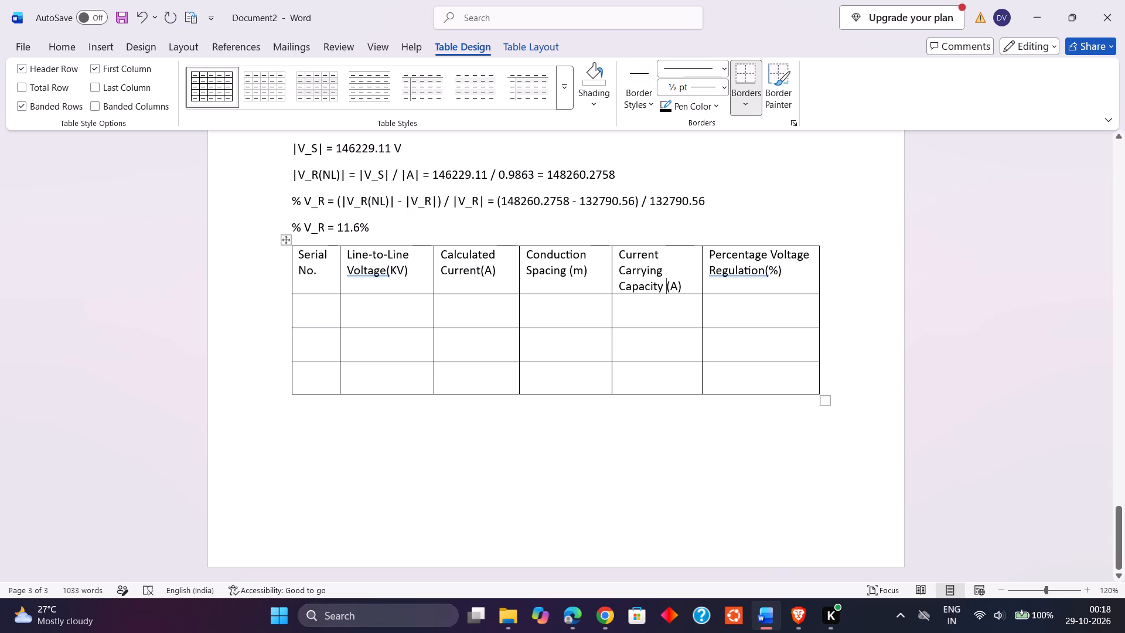
pyautogui.click(761, 272)
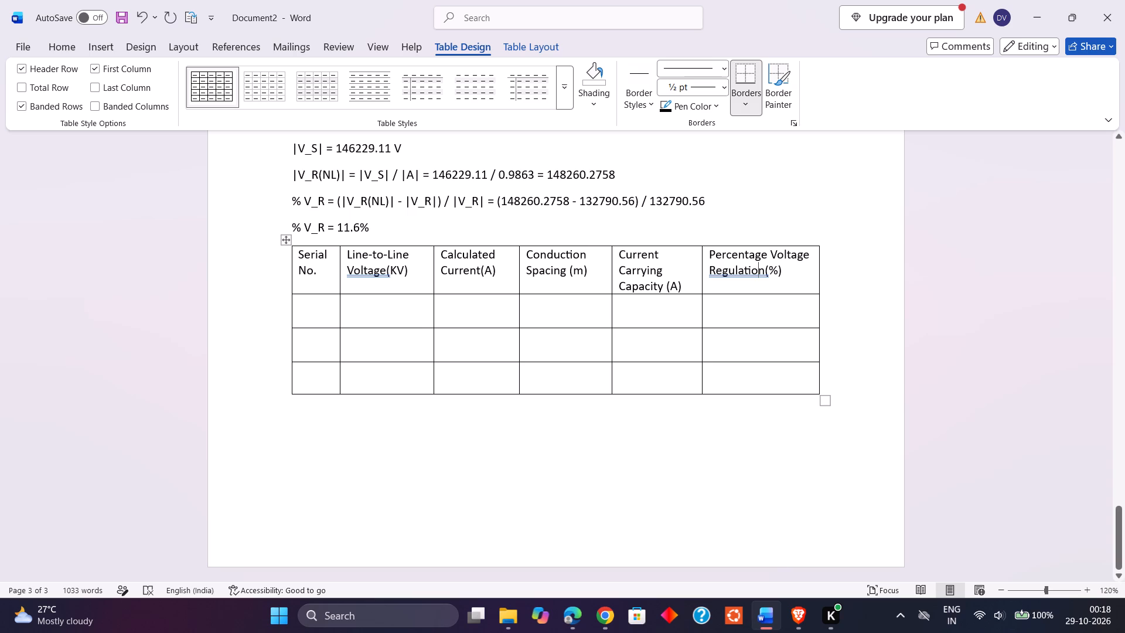
pyautogui.click(763, 272)
pyautogui.press('space')
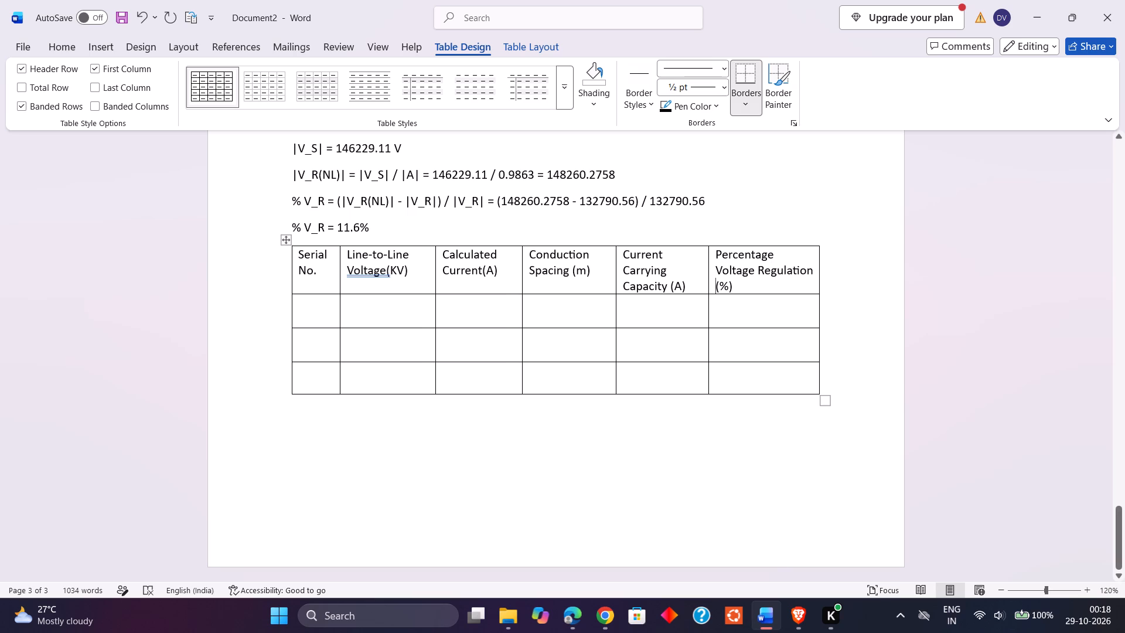
pyautogui.click(480, 270)
pyautogui.press('space')
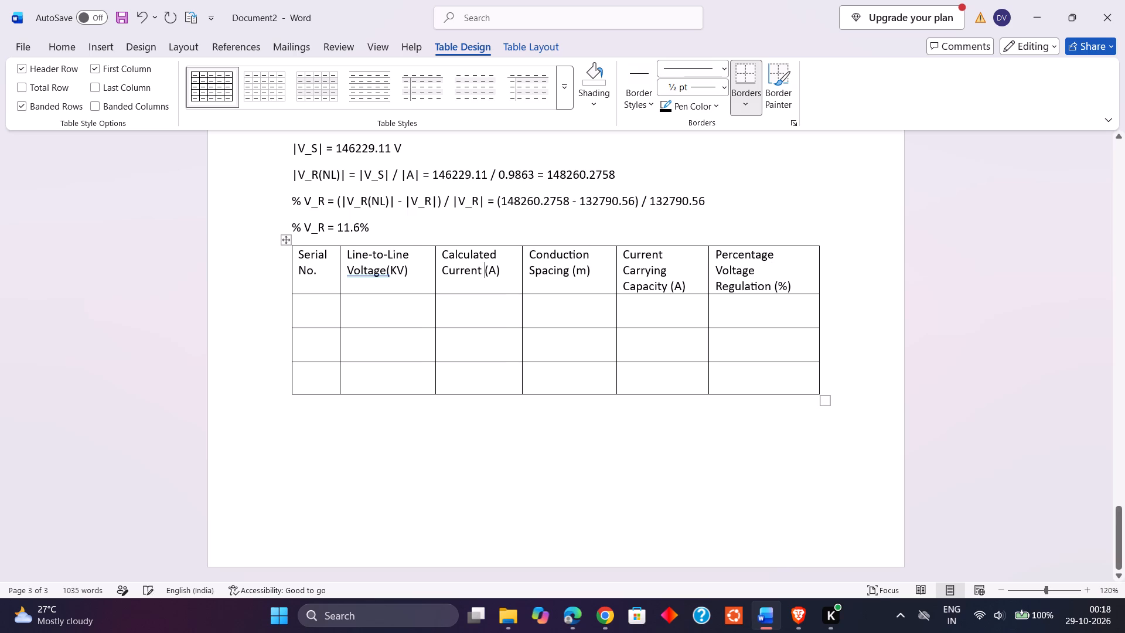
pyautogui.click(386, 273)
pyautogui.press('space')
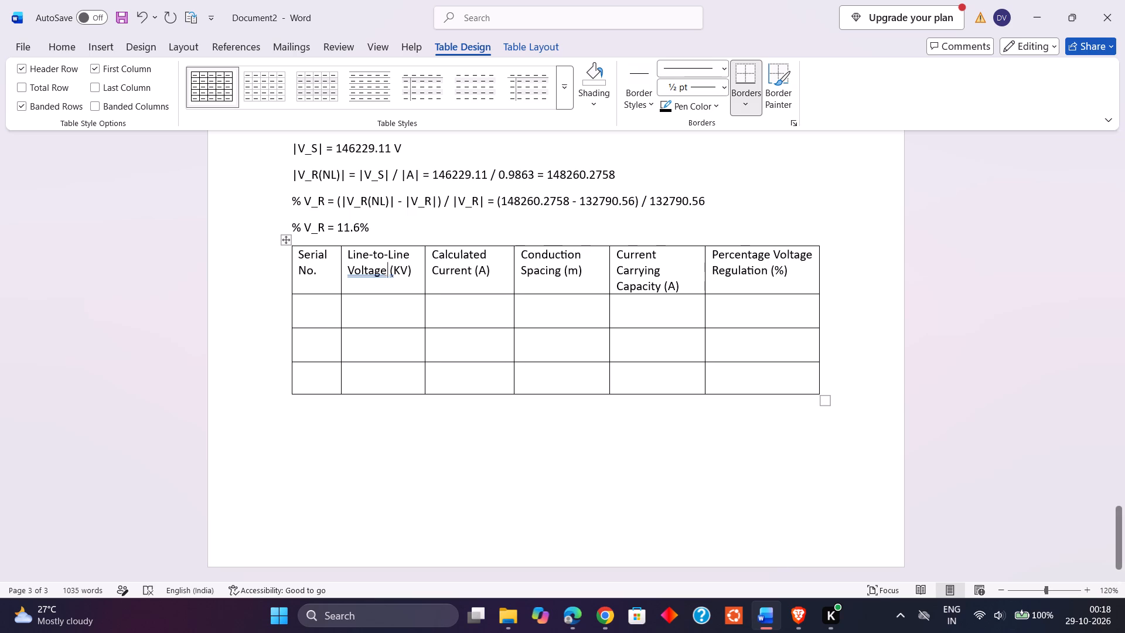
# Enter serial number 1 in the first cell below the Serial No. header and set its font size to 12.
pyautogui.click(326, 314)
pyautogui.press('1')
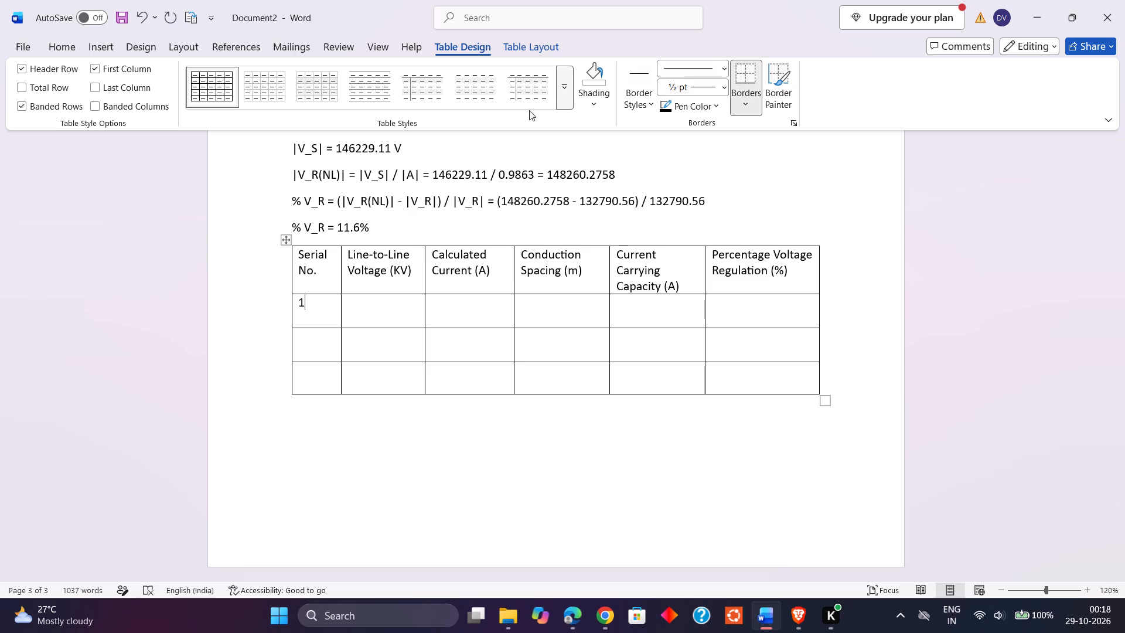
pyautogui.click(315, 309)
pyautogui.moveTo(312, 304); pyautogui.dragTo(301, 301)
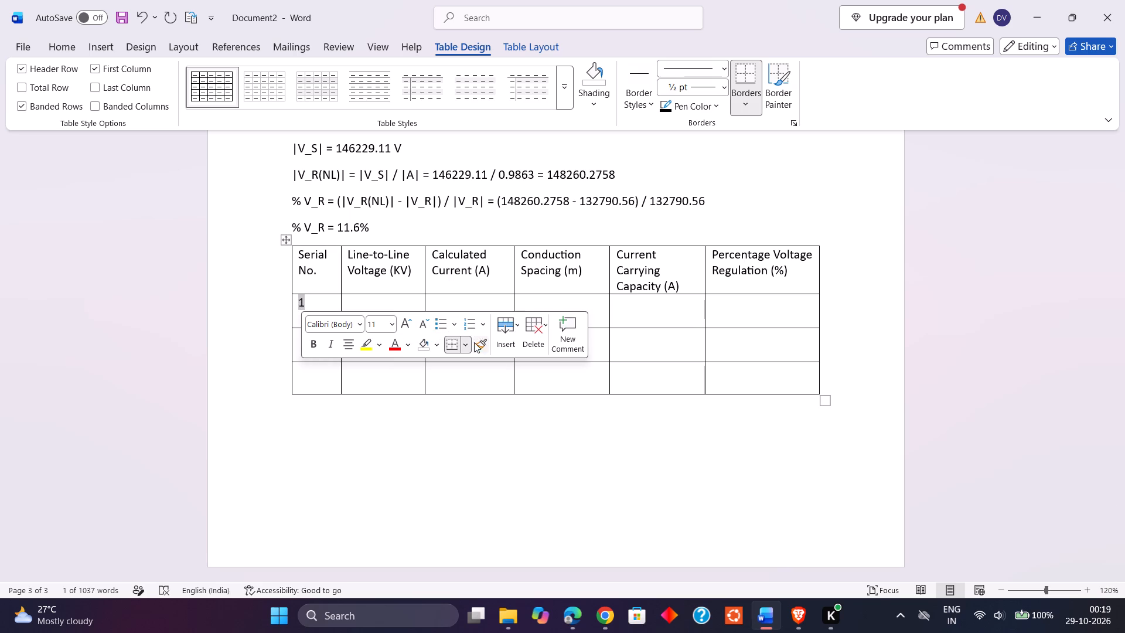
pyautogui.click(418, 321)
pyautogui.click(412, 324)
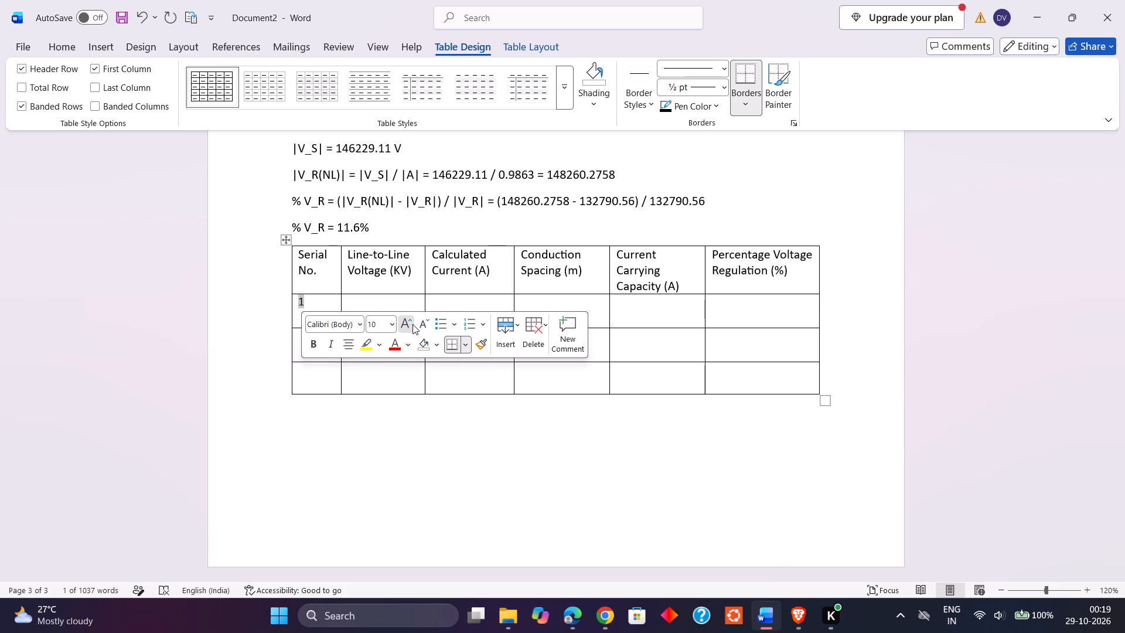
pyautogui.click(412, 324)
pyautogui.click(504, 430)
# Add a period after serial number 1 and enter "2." and "3." in the Serial No. cells below it.
pyautogui.click(316, 324)
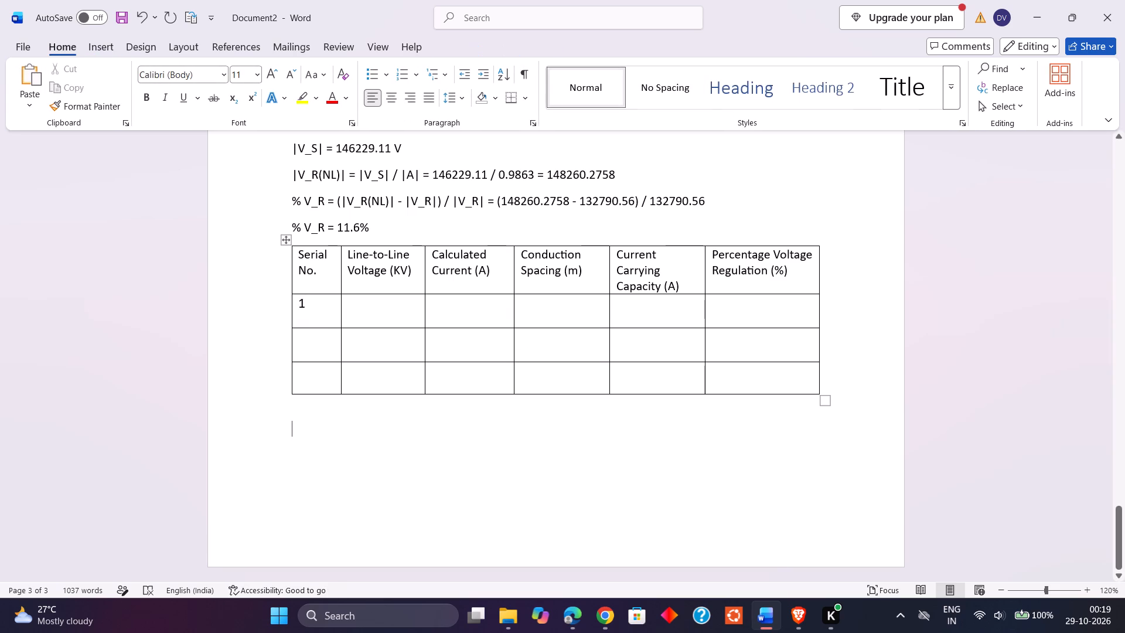
pyautogui.press('.')
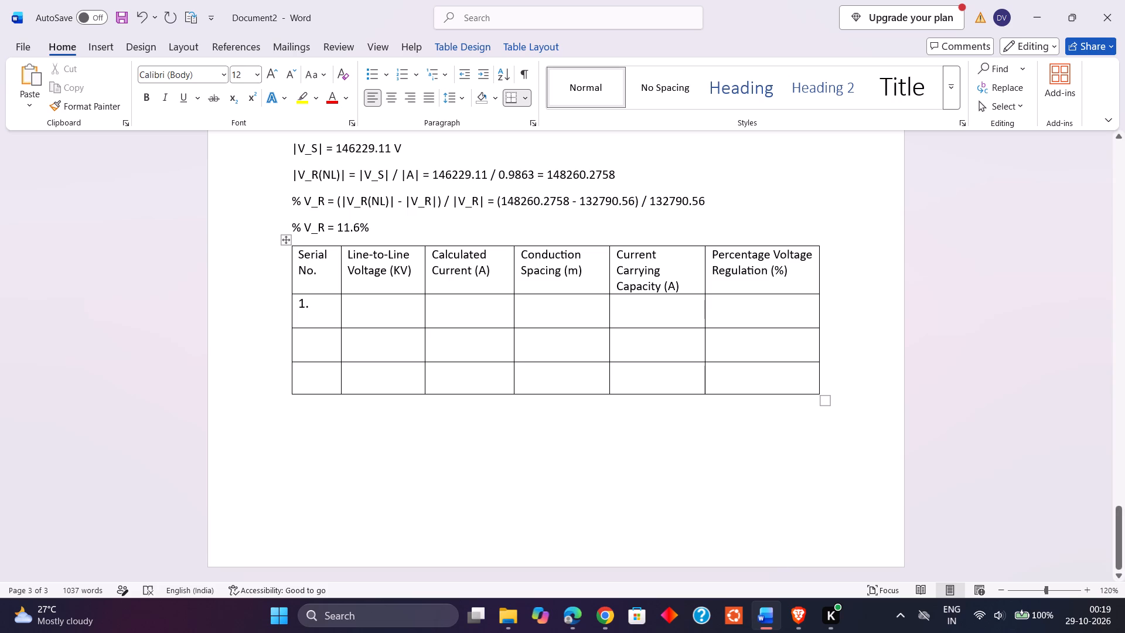
pyautogui.click(308, 335)
pyautogui.write('2.')
pyautogui.click(312, 382)
pyautogui.write('3.')
# Fill the Line-to-Line Voltage (KV) column with 132, 166 and 230 for rows 1 to 3.
pyautogui.click(356, 308)
pyautogui.write('132')
pyautogui.press('Return')
pyautogui.press('Down')
pyautogui.write('166')
pyautogui.press('Down')
pyautogui.write('230')
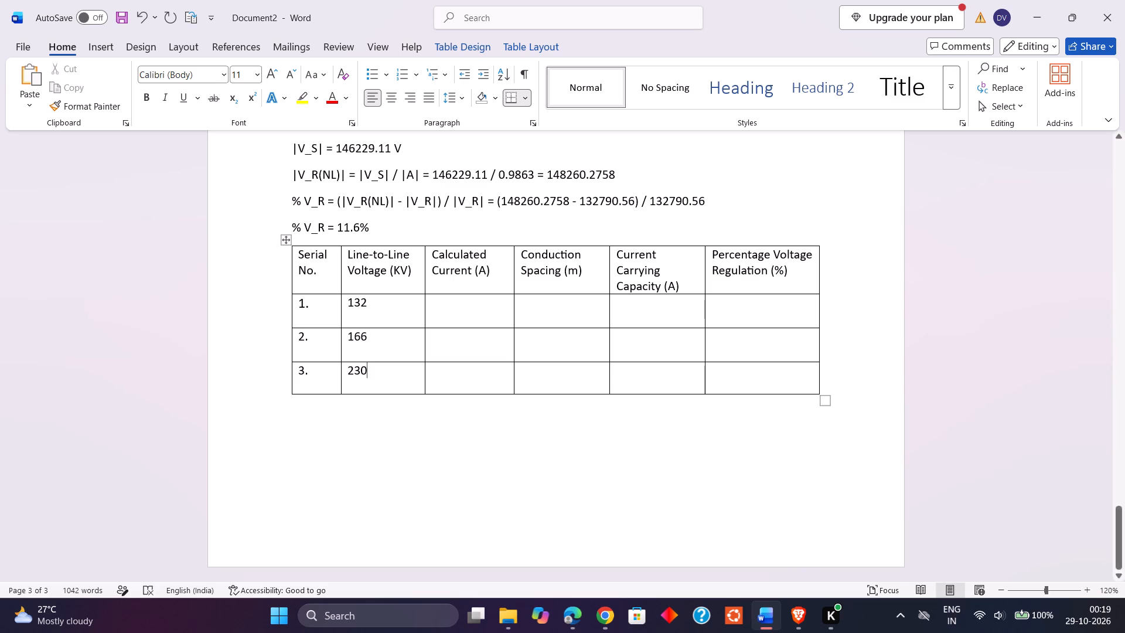
# Fill the Calculated Current (A) column with 413.09, 328.47 and 237.0762 for rows 1 to 3.
pyautogui.press('Right')
pyautogui.press('Up')
pyautogui.press('Up')
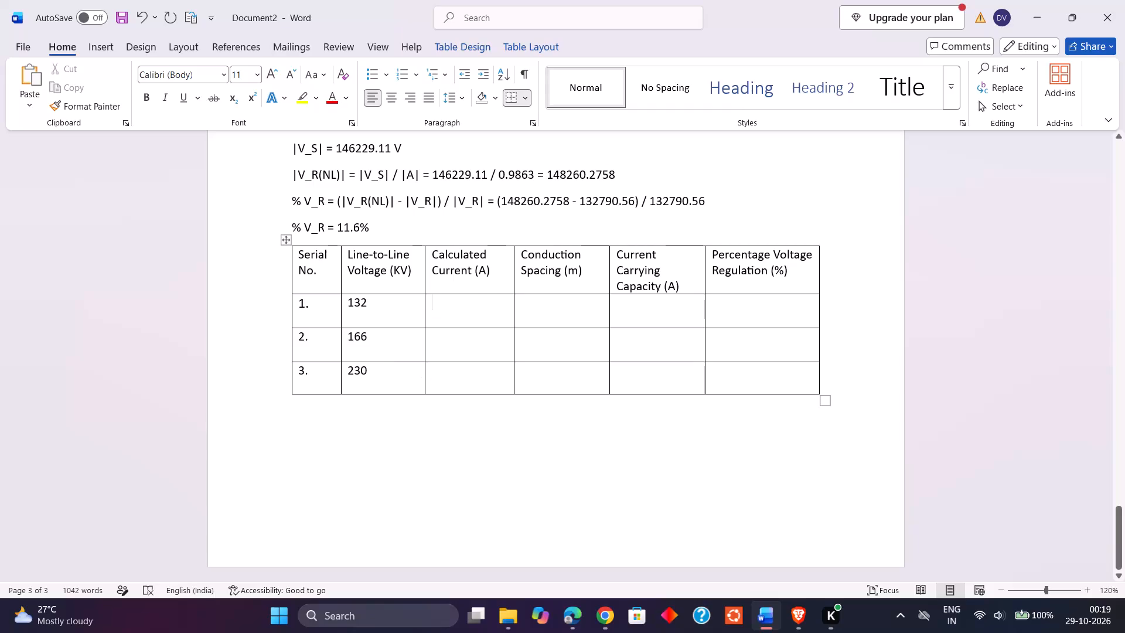
pyautogui.write('413')
pyautogui.write('.09')
pyautogui.press('Down')
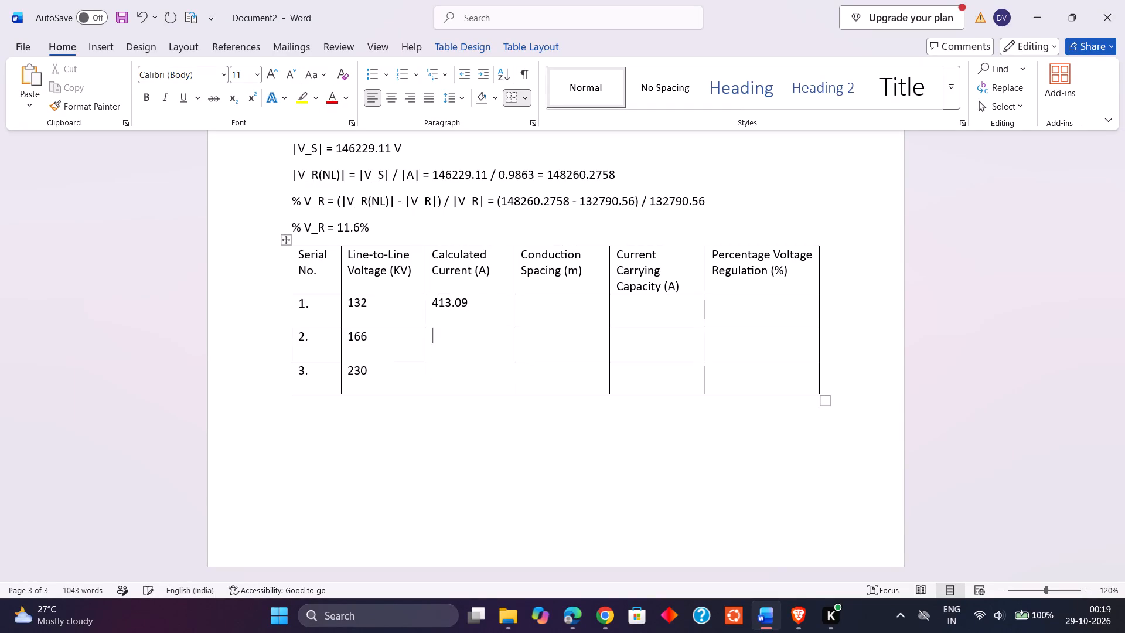
pyautogui.write('323')
pyautogui.press('BackSpace')
pyautogui.write('8.47')
pyautogui.press('Down')
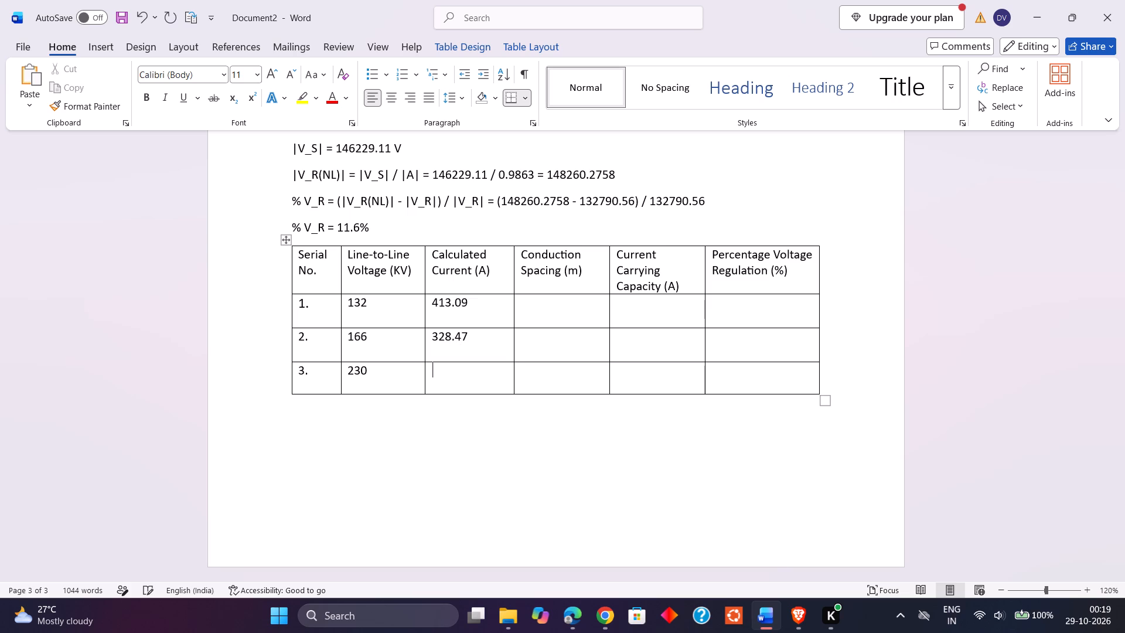
pyautogui.write('237')
pyautogui.write('.0')
pyautogui.write('76')
pyautogui.press('2')
# Fill the Conduction Spacing (m) column with 6, 8 and 10.2 for rows 1 to 3.
pyautogui.press('Right')
pyautogui.press('Up')
pyautogui.press('Up')
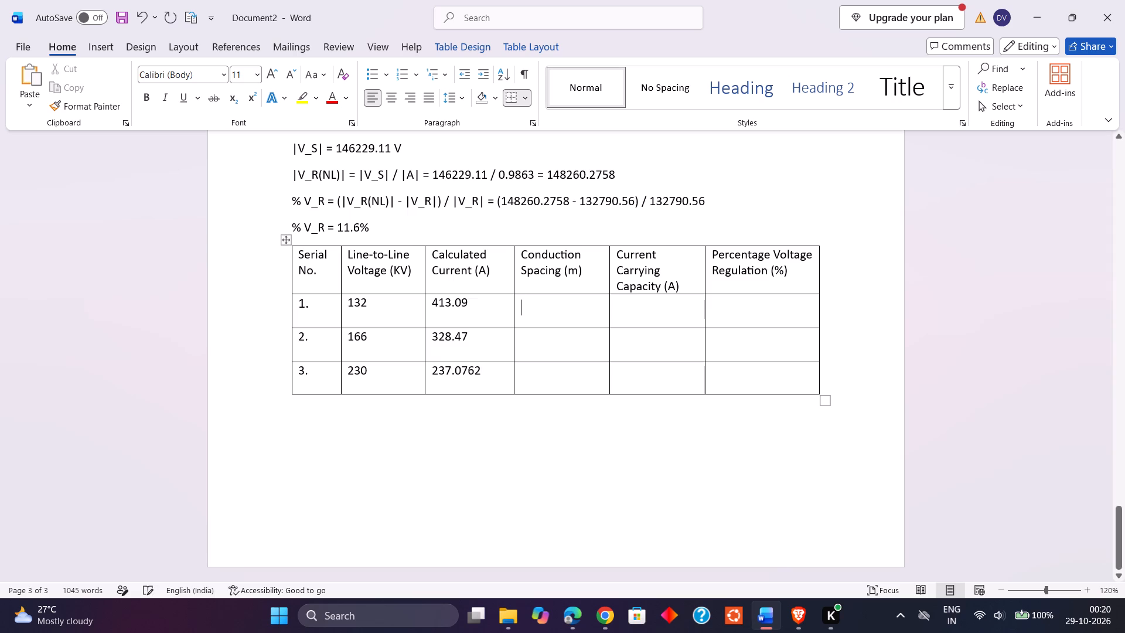
pyautogui.press('6')
pyautogui.press('Down')
pyautogui.press('8')
pyautogui.press('Down')
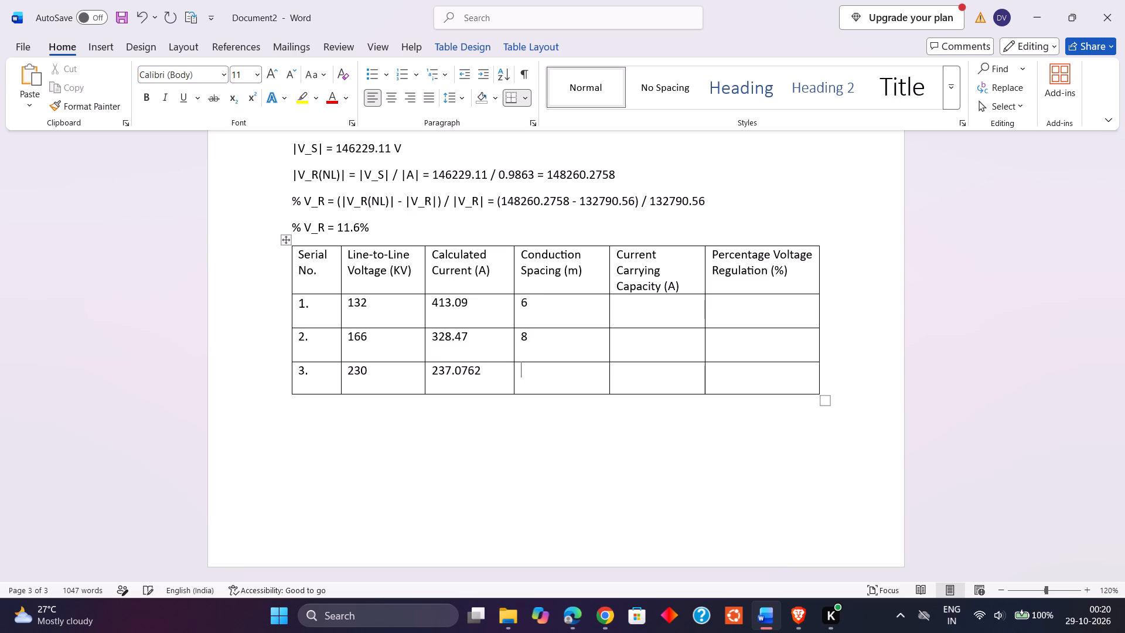
pyautogui.press('1')
pyautogui.press('0')
pyautogui.press('.')
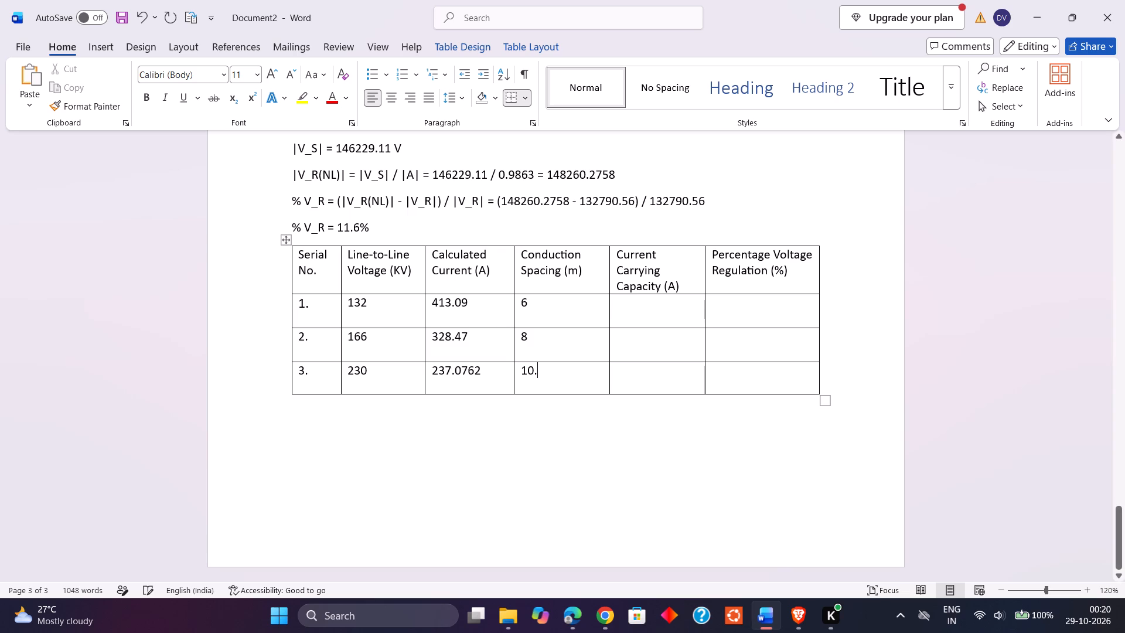
pyautogui.press('2')
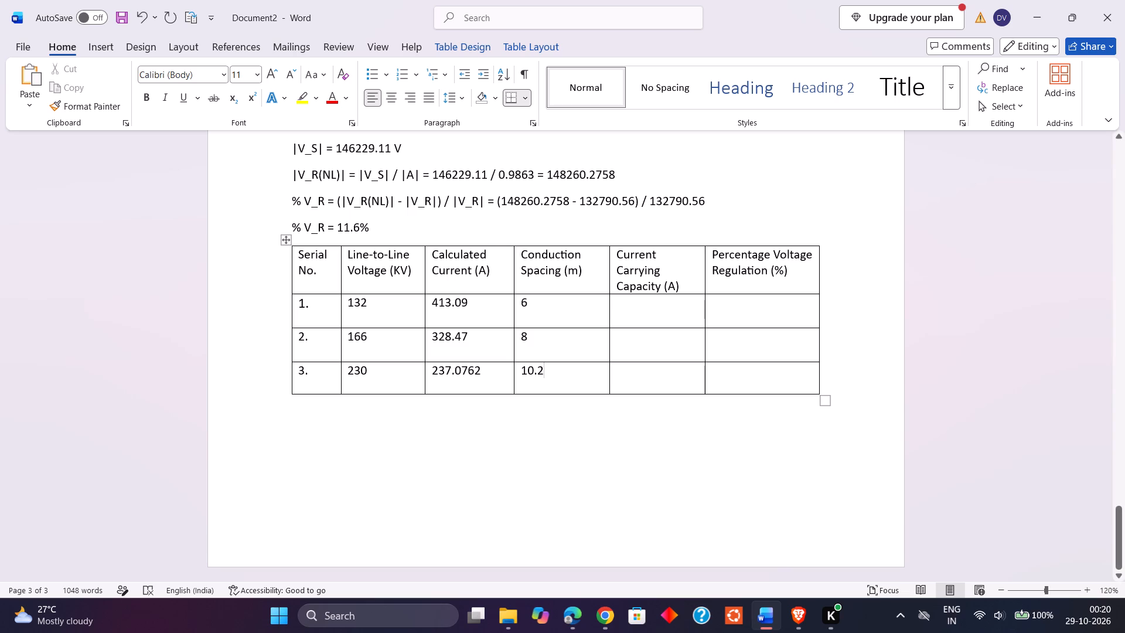
# Fill the Current Carrying Capacity (A) column with 505, 425 and 300 for rows 1 to 3.
pyautogui.click(656, 334)
pyautogui.click(660, 314)
pyautogui.write('505')
pyautogui.press('Down')
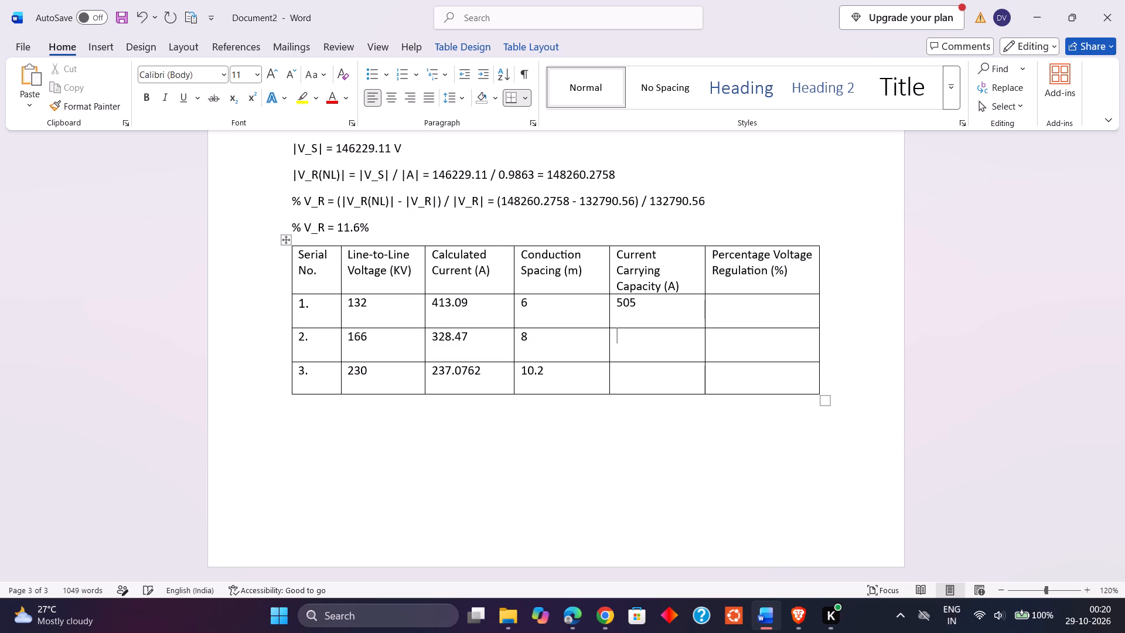
pyautogui.press('2')
pyautogui.press('BackSpace')
pyautogui.write('425')
pyautogui.press('Down')
pyautogui.write('300')
# Fill the Percentage Voltage Regulation (%) column with 23.55, 18.34 and 11.6 for rows 1 to 3.
pyautogui.press('Right')
pyautogui.write('11')
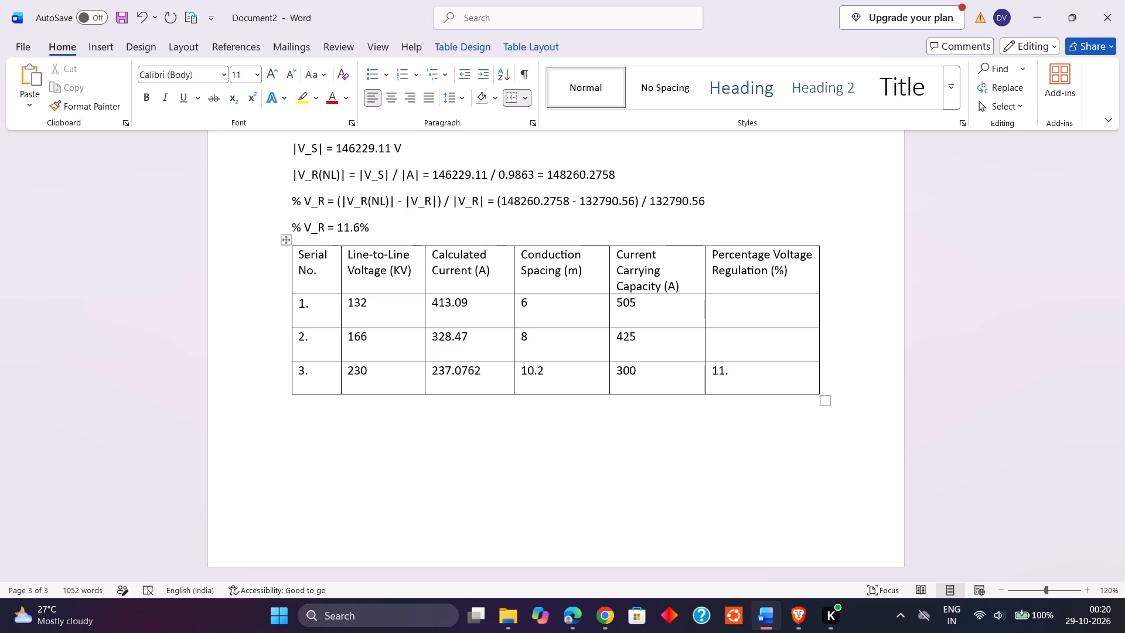
pyautogui.press('.')
pyautogui.press('6')
pyautogui.press('Up')
pyautogui.write('18')
pyautogui.press('.')
pyautogui.write('34')
pyautogui.press('Up')
pyautogui.write('23.')
pyautogui.write('55')
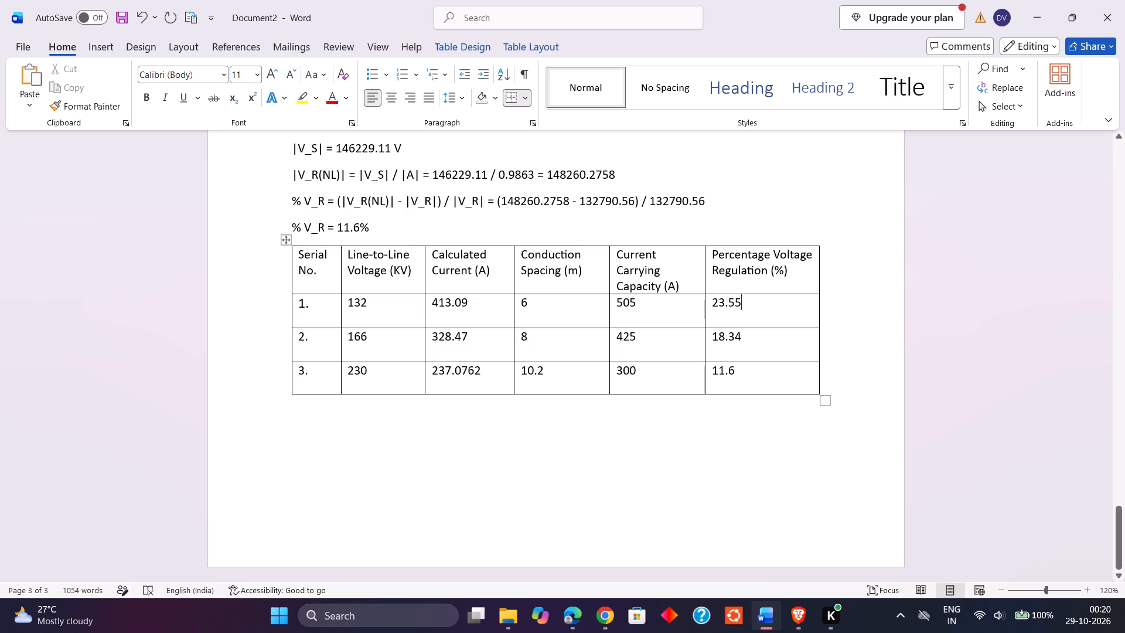
# Make the Serial No., Line-to-Line Voltage (KV) and Calculated Current (A) column headings bold.
pyautogui.click(748, 271)
pyautogui.moveTo(298, 253); pyautogui.dragTo(310, 262)
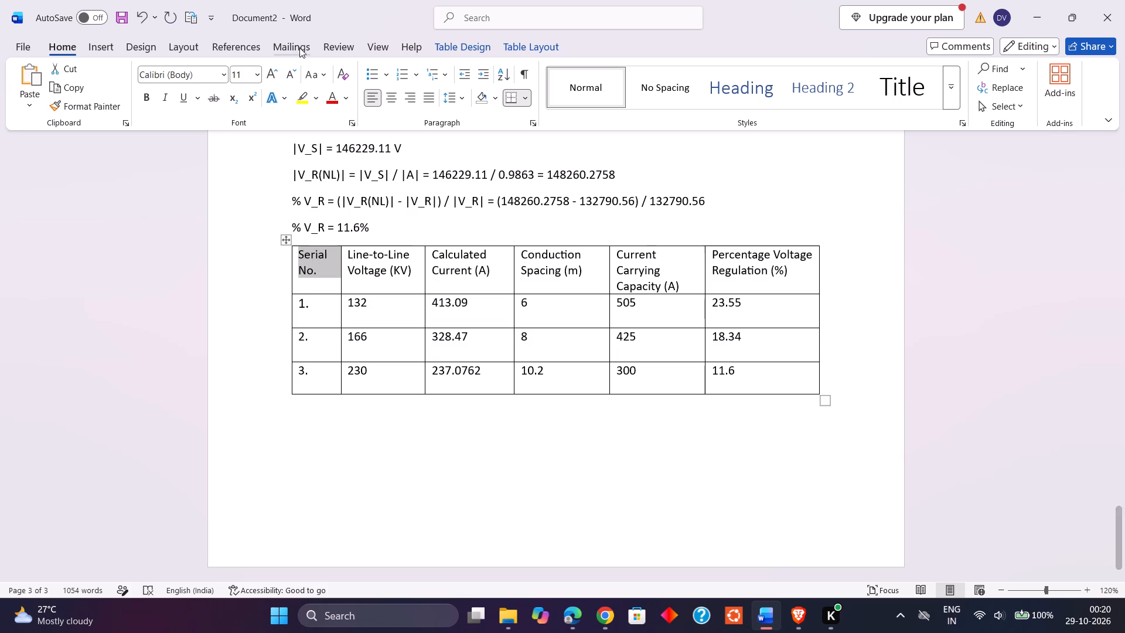
pyautogui.click(148, 98)
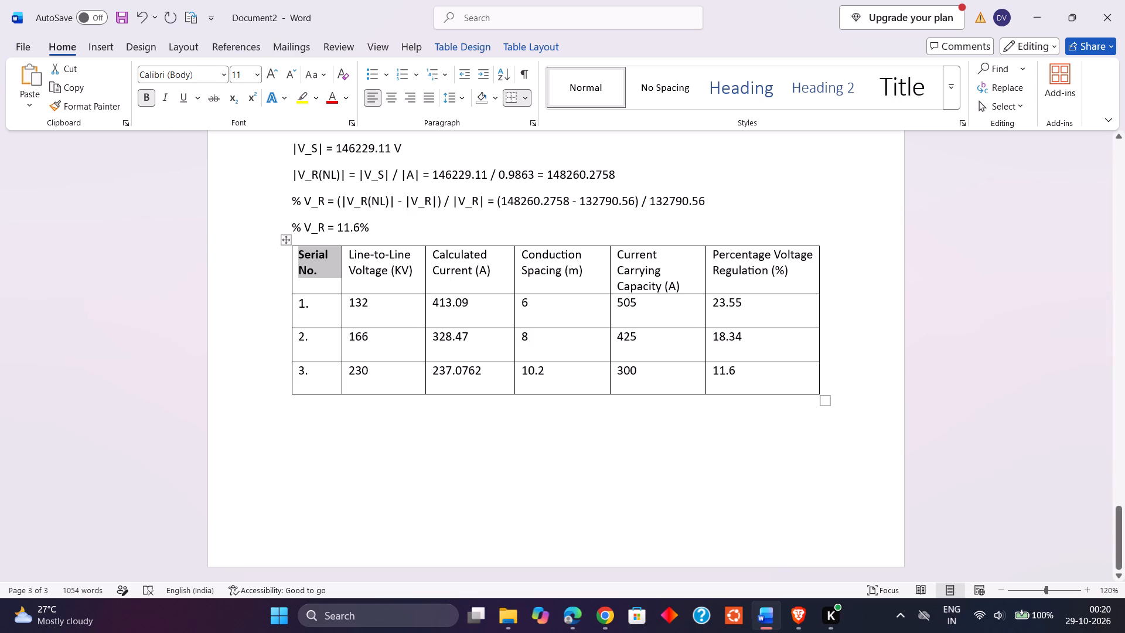
pyautogui.moveTo(354, 254); pyautogui.dragTo(408, 267)
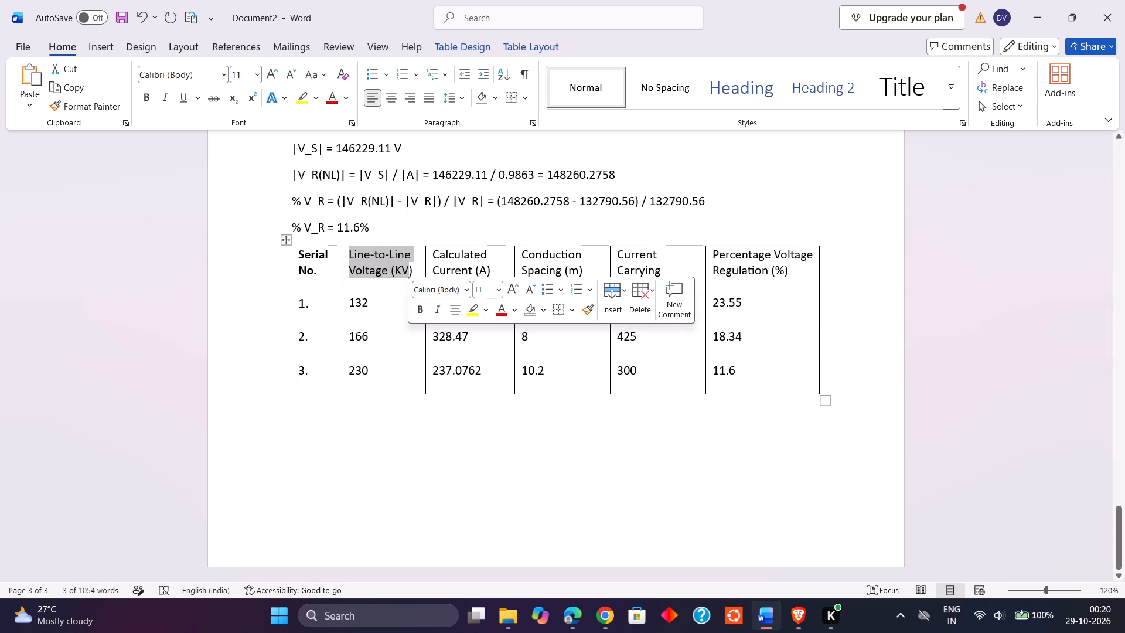
pyautogui.click(420, 304)
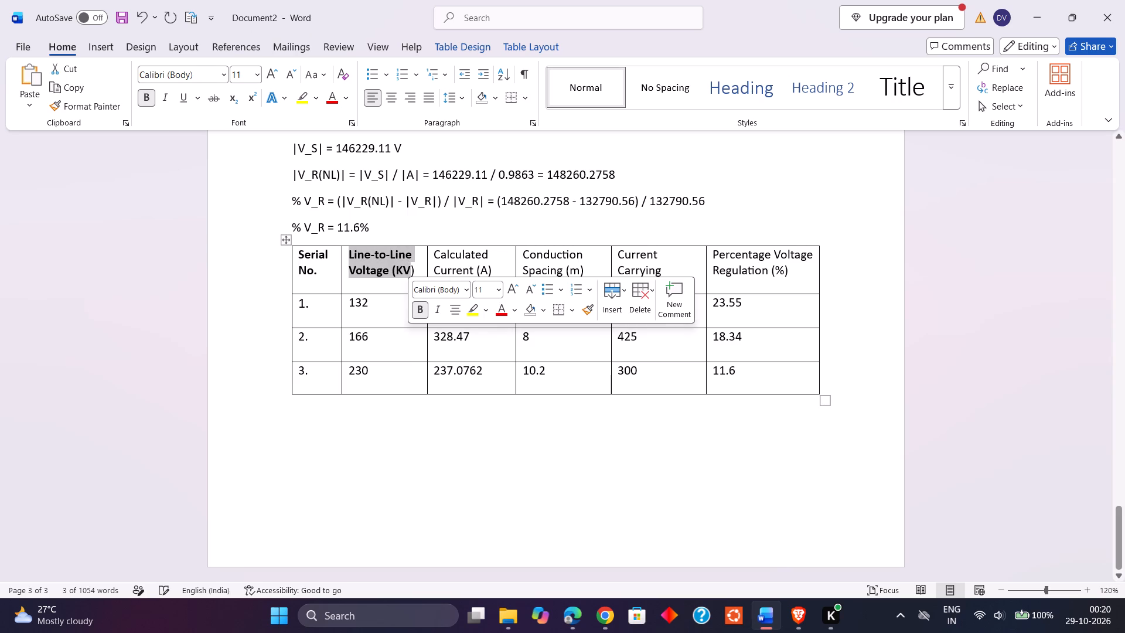
pyautogui.click(412, 269)
pyautogui.click(414, 268)
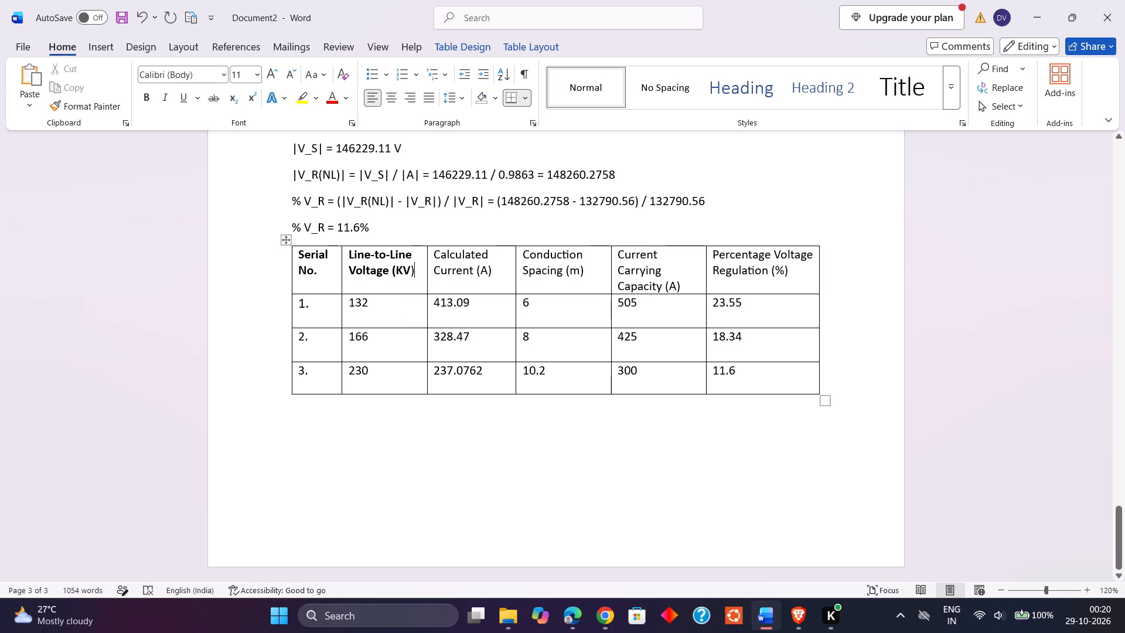
pyautogui.moveTo(415, 269); pyautogui.dragTo(406, 271)
pyautogui.click(417, 311)
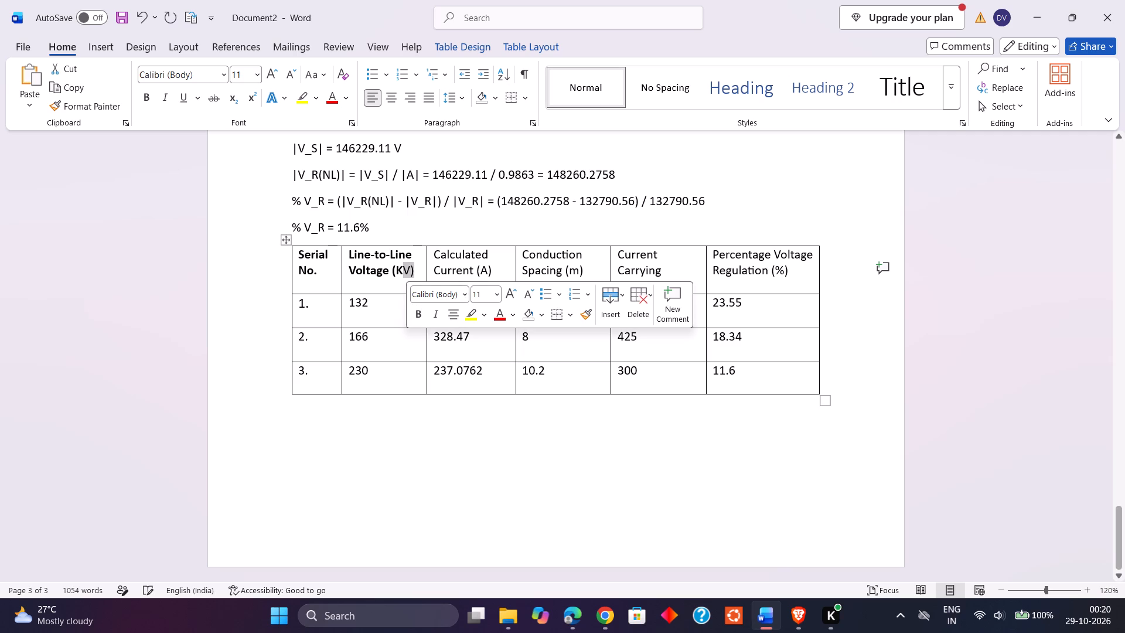
pyautogui.click(416, 312)
pyautogui.moveTo(434, 254); pyautogui.dragTo(456, 264)
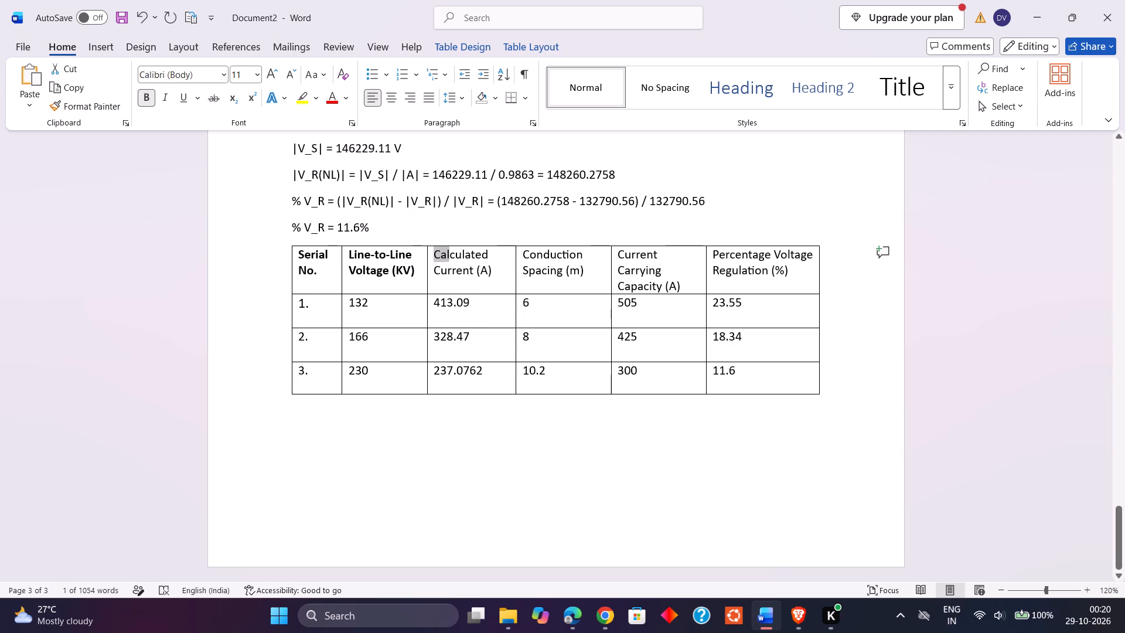
pyautogui.moveTo(456, 264); pyautogui.dragTo(497, 274)
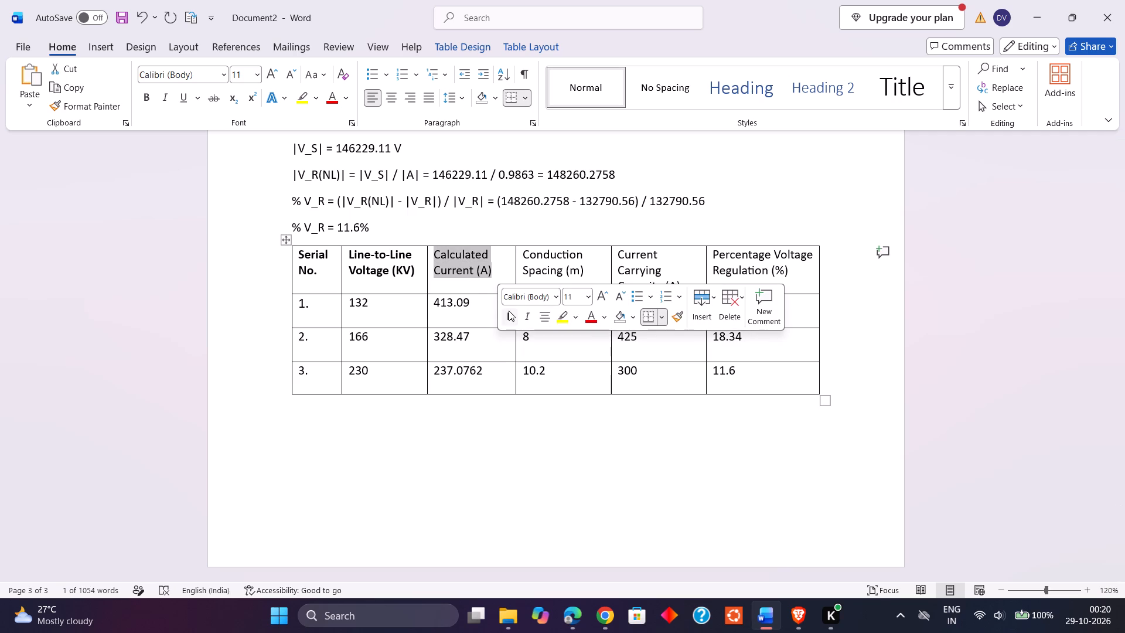
pyautogui.click(509, 311)
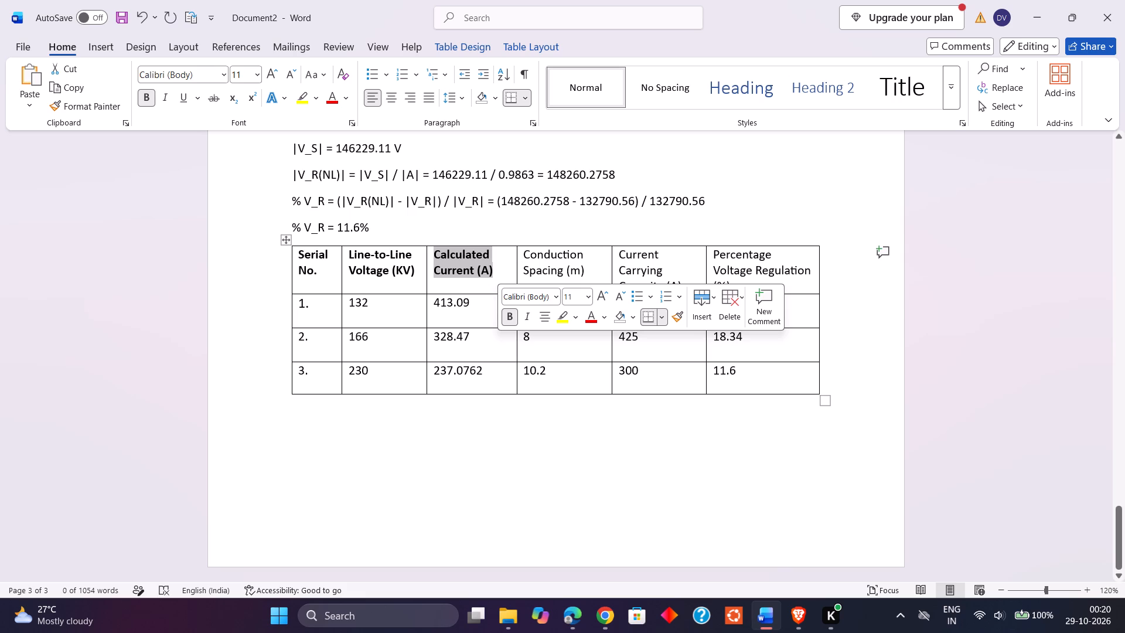
# Make the Conduction Spacing (m), Current Carrying Capacity (A) and Percentage Voltage Regulation (%) column headings bold.
pyautogui.moveTo(523, 254); pyautogui.dragTo(594, 278)
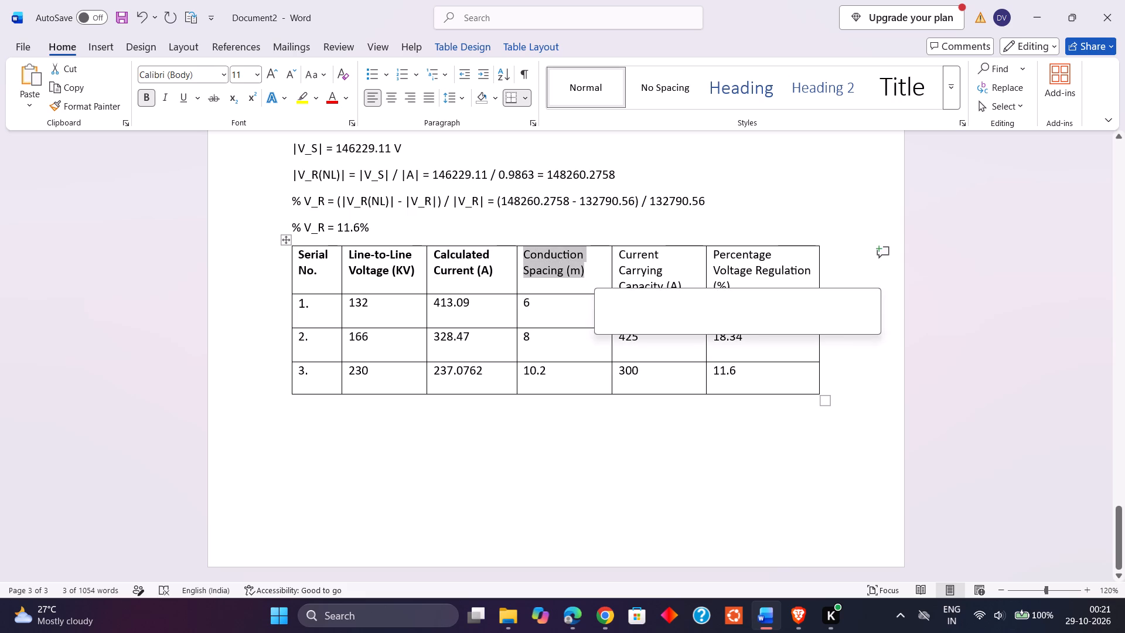
pyautogui.click(604, 318)
pyautogui.moveTo(616, 255); pyautogui.dragTo(659, 276)
pyautogui.click(662, 316)
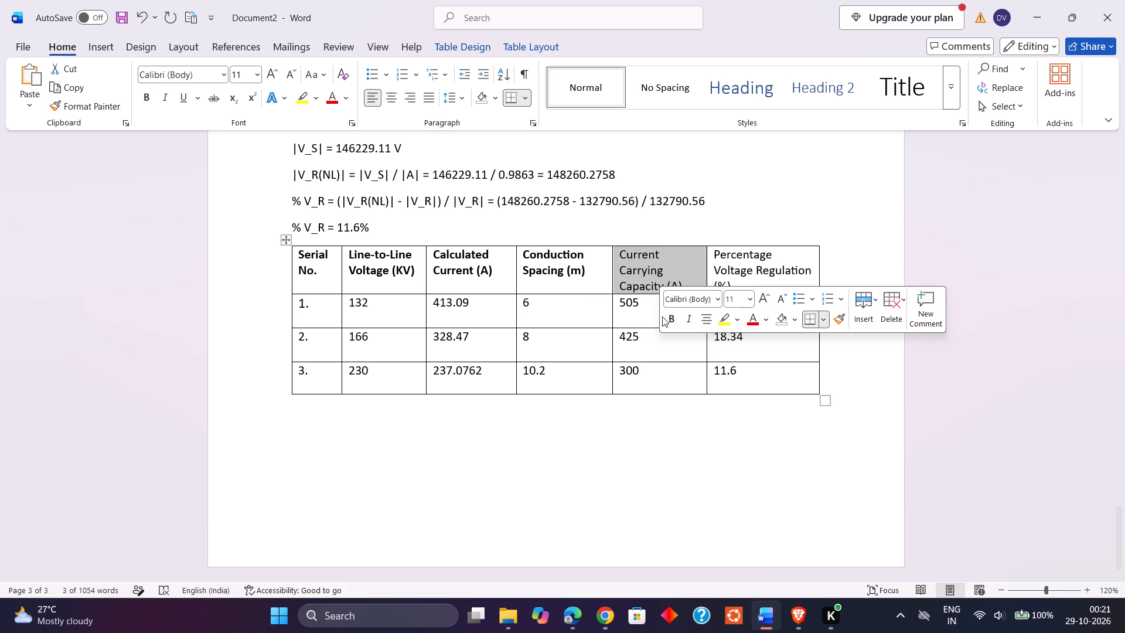
pyautogui.click(668, 320)
pyautogui.click(775, 266)
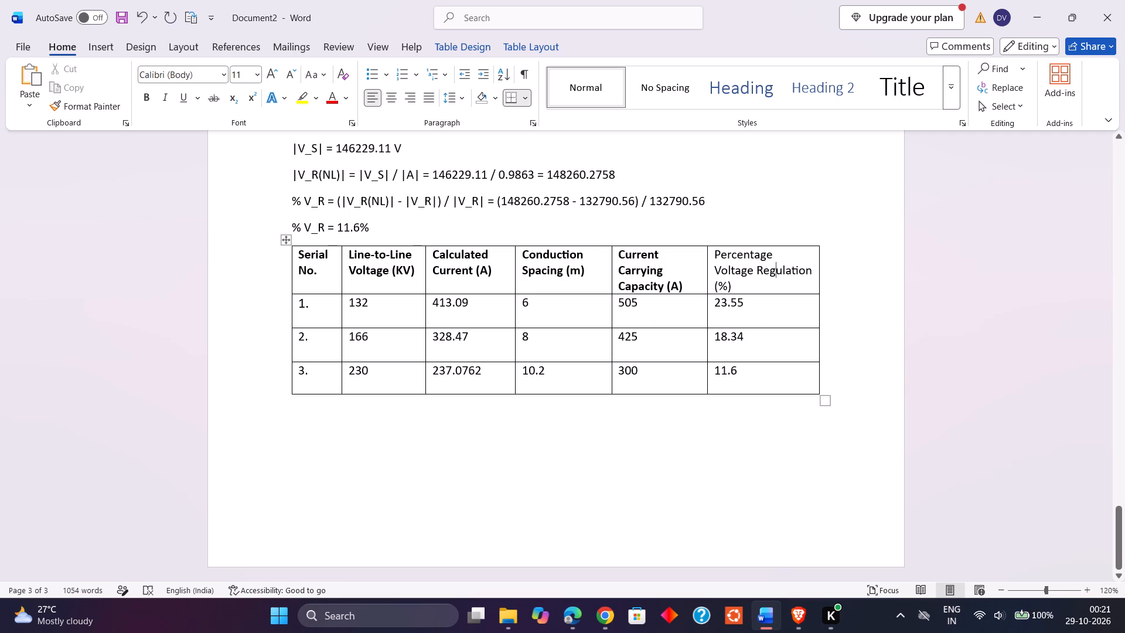
pyautogui.doubleClick(775, 266)
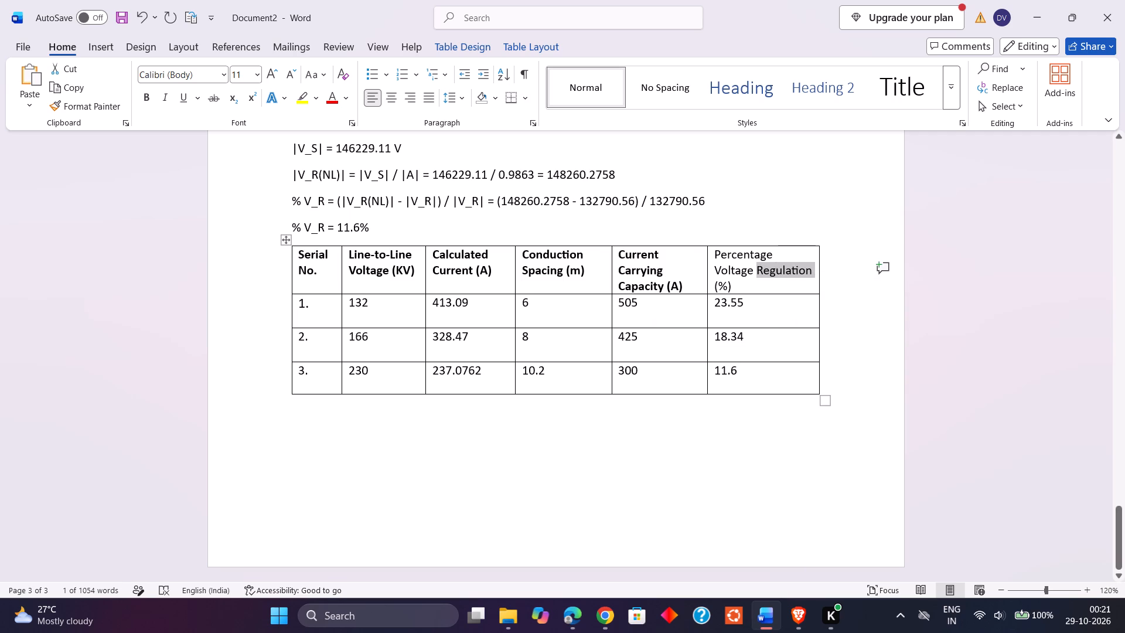
pyautogui.doubleClick(716, 259)
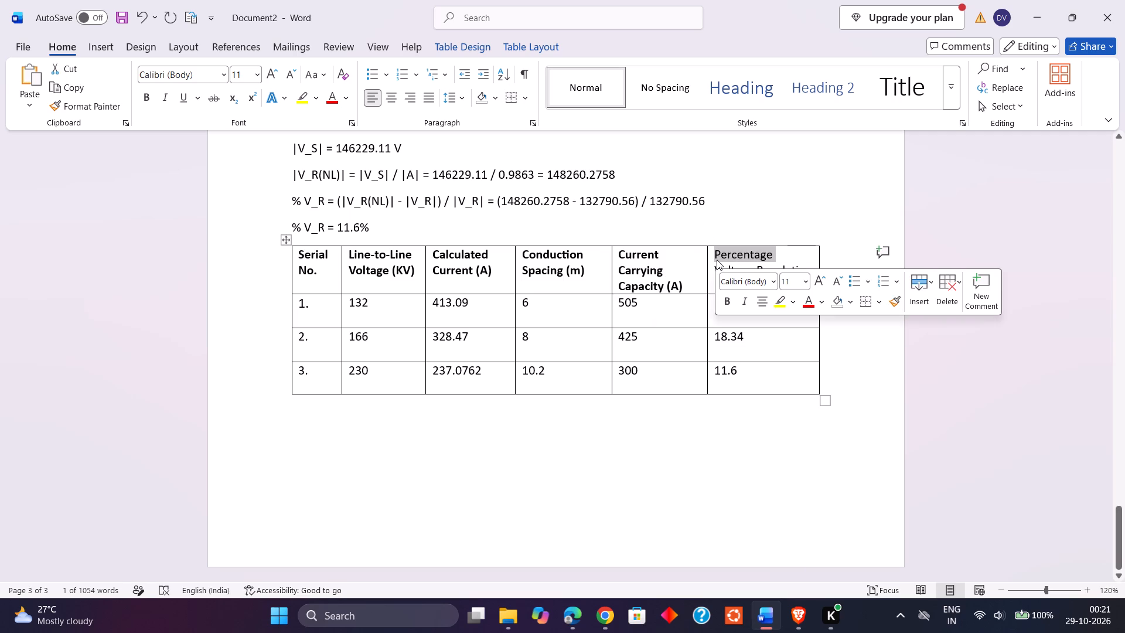
pyautogui.click(717, 260)
pyautogui.moveTo(714, 257); pyautogui.dragTo(734, 280)
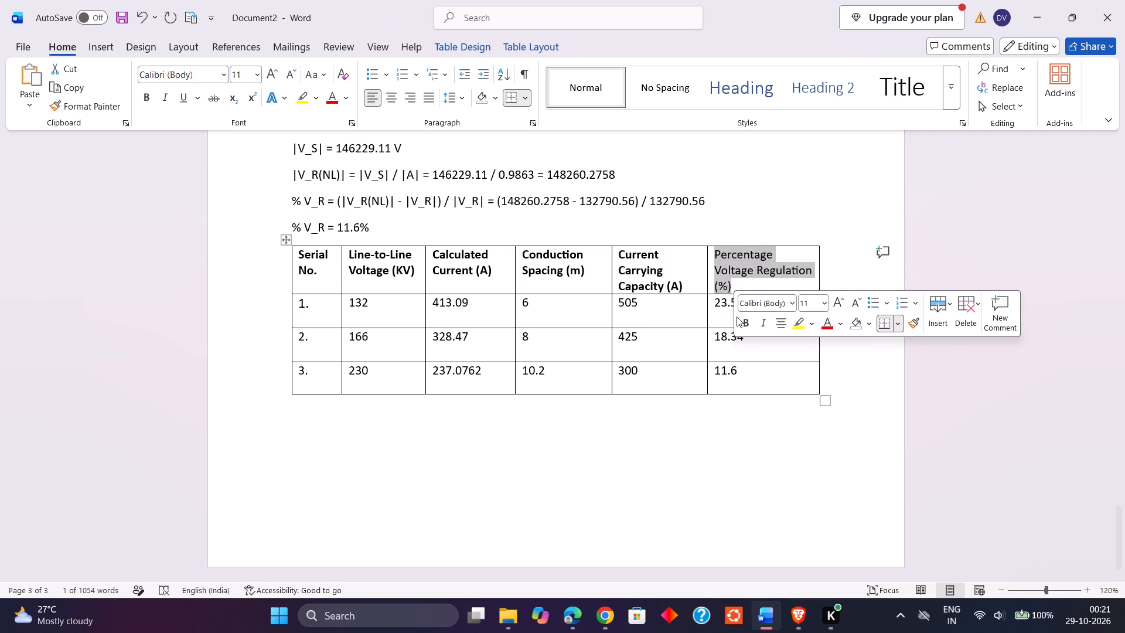
pyautogui.click(741, 316)
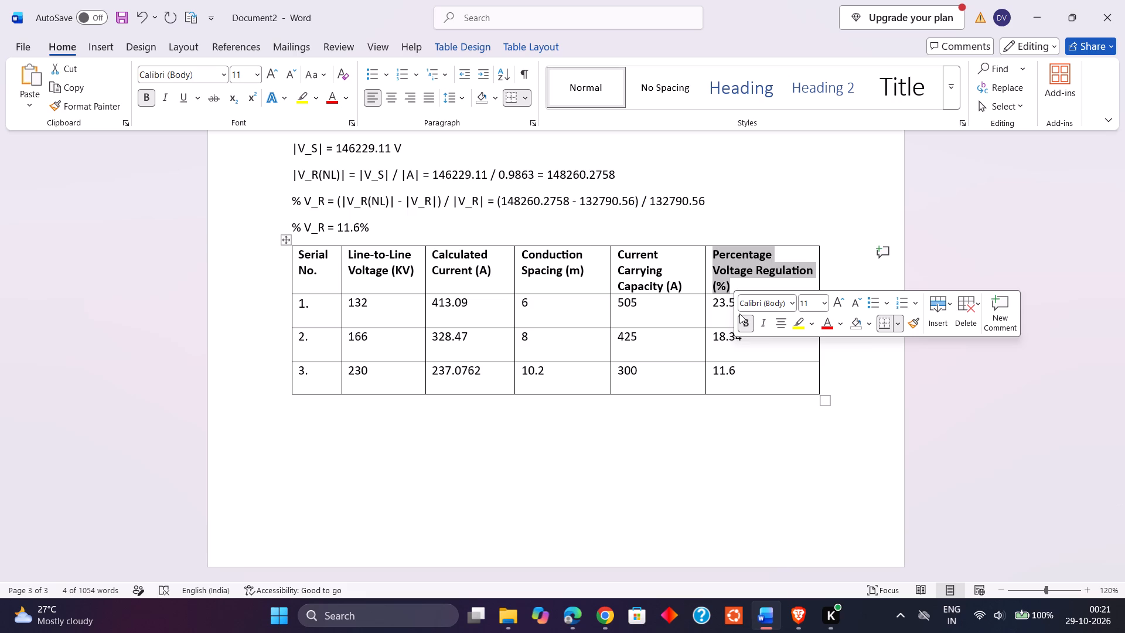
# Centre the headings and values in the Conduction Spacing, Current Carrying Capacity and Percentage Voltage Regulation columns.
pyautogui.click(778, 329)
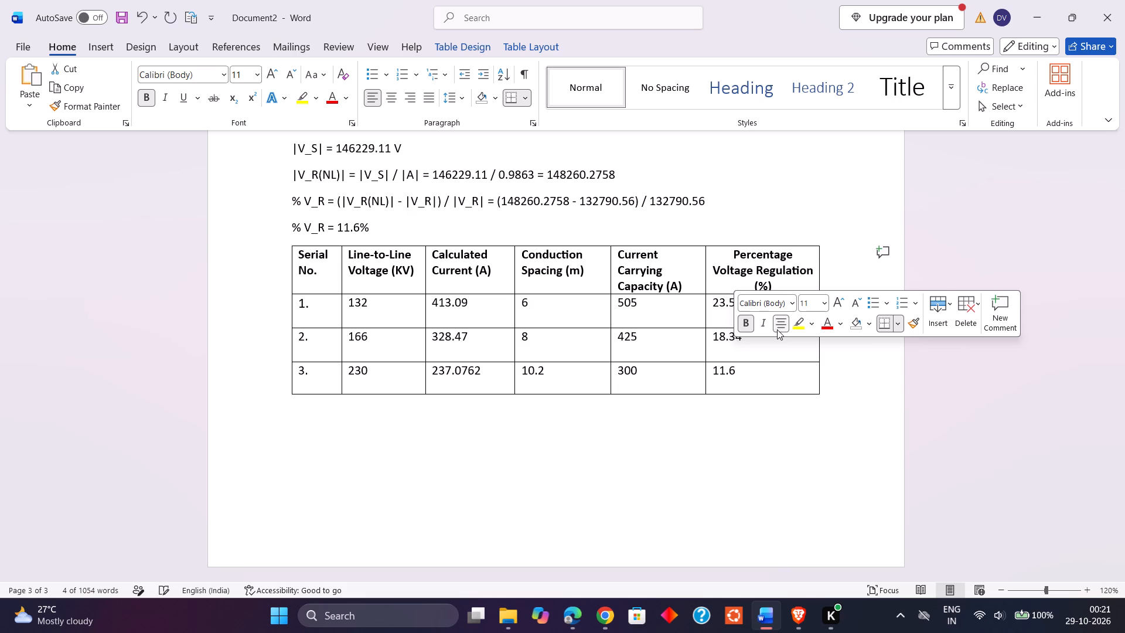
pyautogui.click(669, 271)
pyautogui.moveTo(667, 273); pyautogui.dragTo(651, 258)
pyautogui.click(636, 255)
pyautogui.click(636, 255)
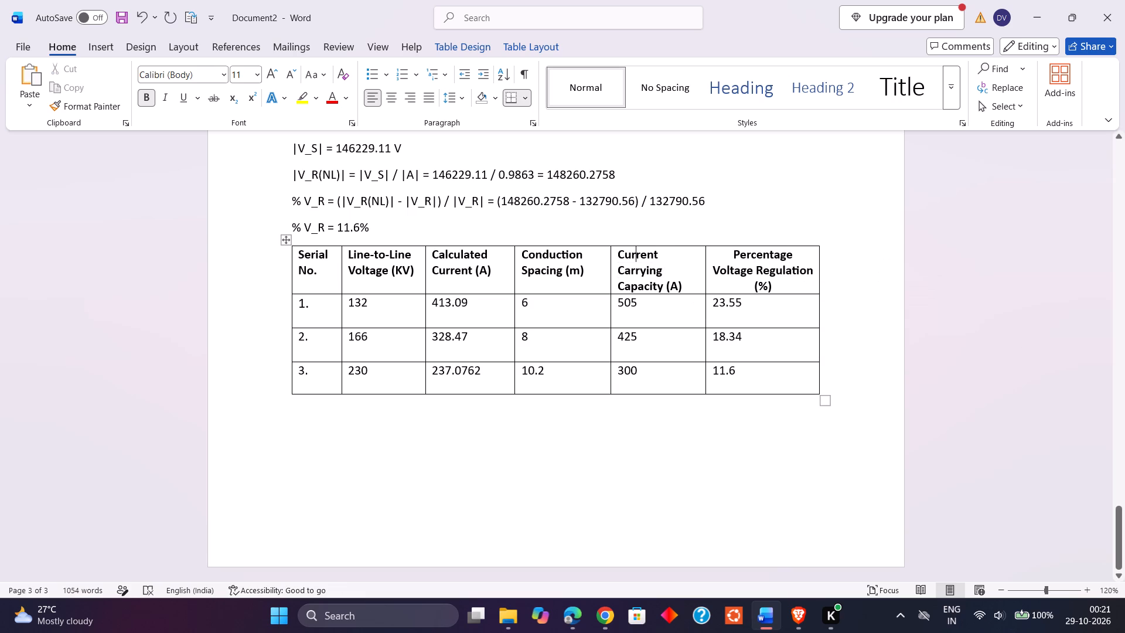
pyautogui.click(636, 255)
pyautogui.hotkey('ctrl', 'a')
pyautogui.click(636, 258)
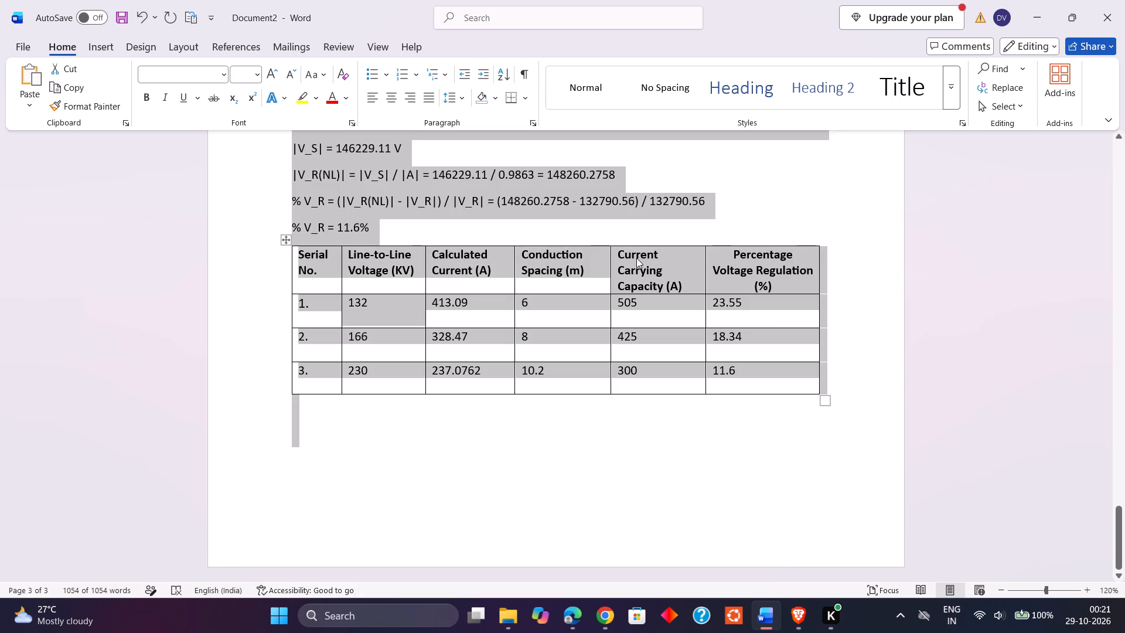
pyautogui.moveTo(618, 257); pyautogui.dragTo(674, 285)
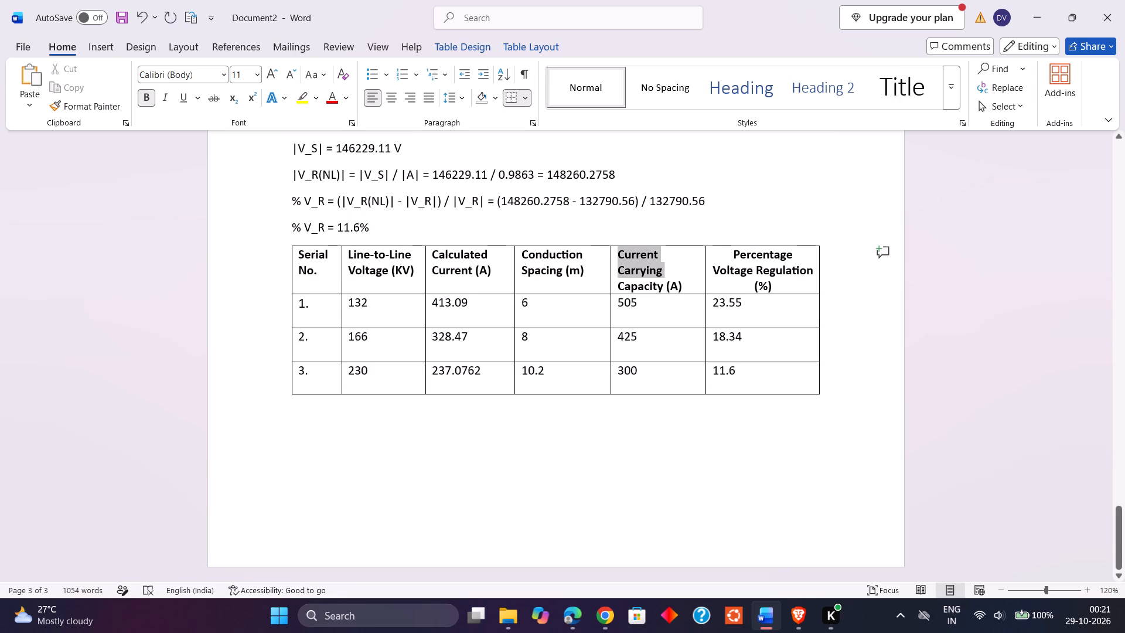
pyautogui.moveTo(674, 285); pyautogui.dragTo(697, 292)
pyautogui.click(750, 336)
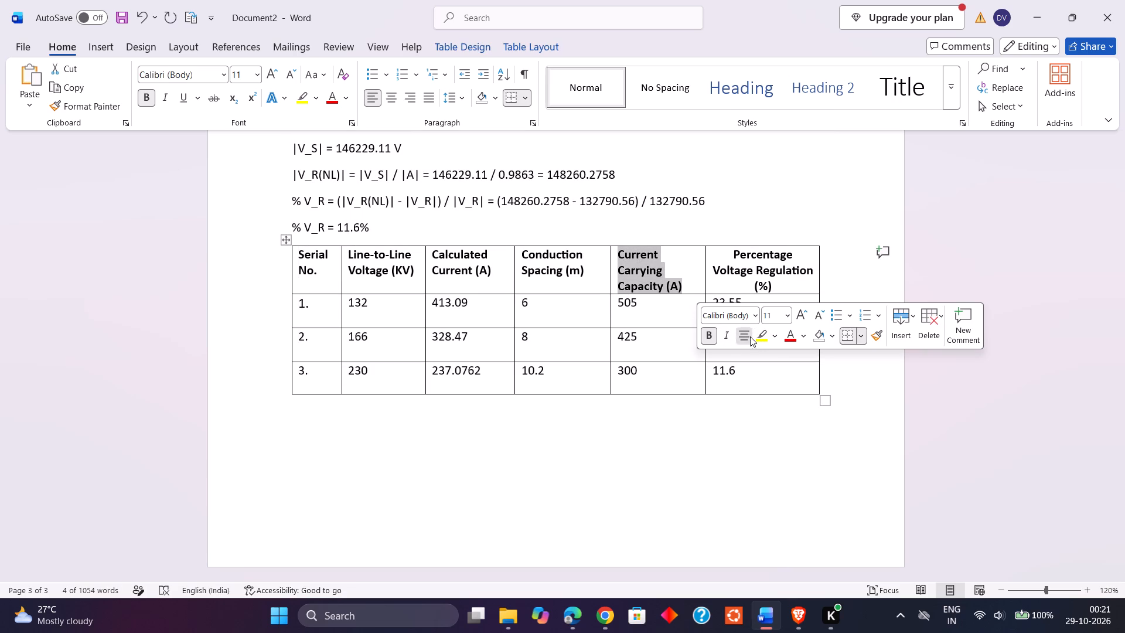
pyautogui.moveTo(523, 254); pyautogui.dragTo(524, 253)
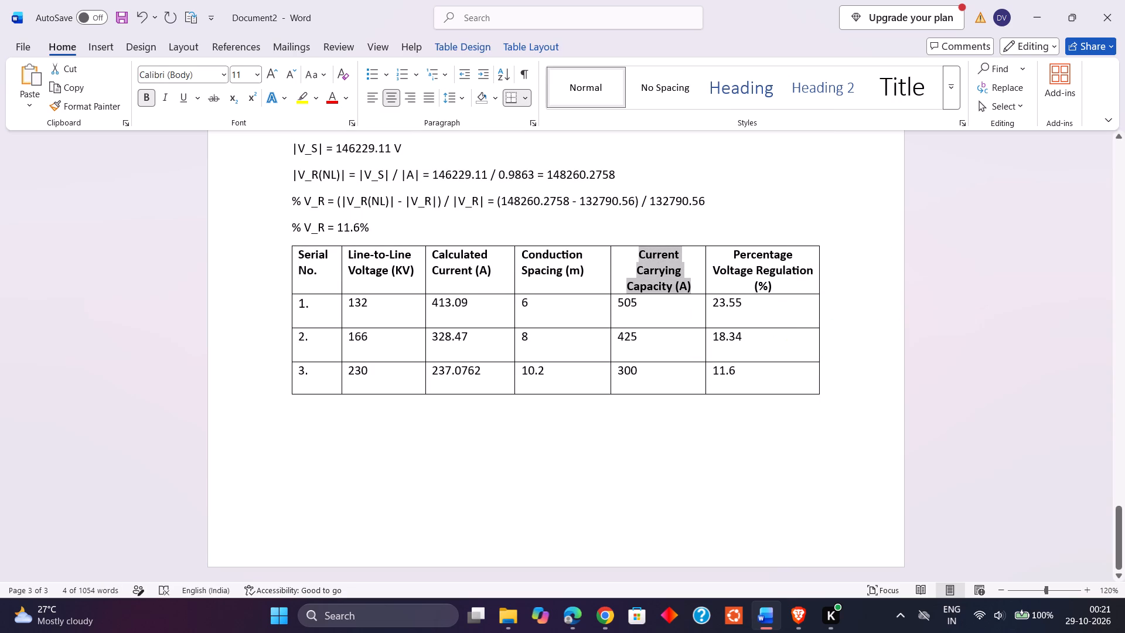
pyautogui.moveTo(524, 253); pyautogui.dragTo(750, 387)
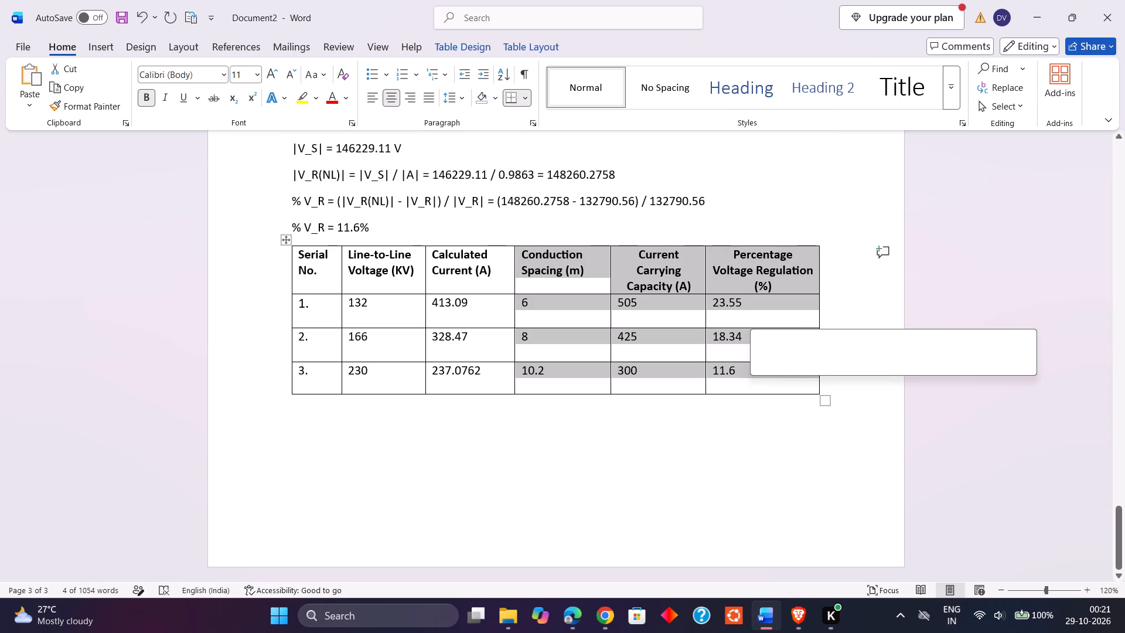
pyautogui.click(796, 365)
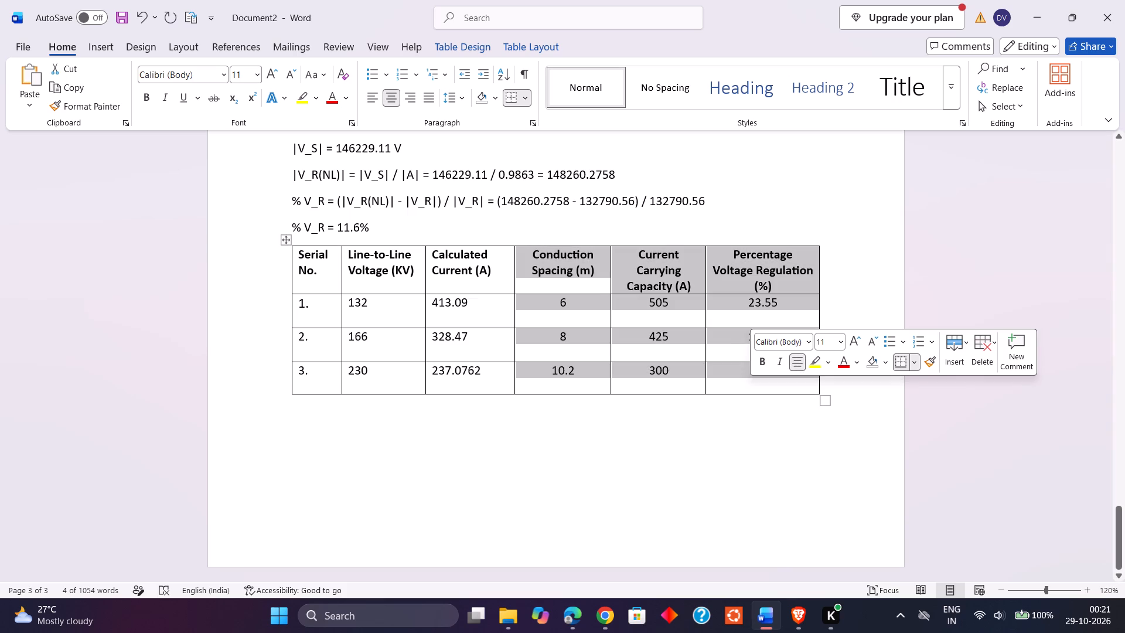
# Centre the headings and values in the Serial No., Line-to-Line Voltage and Calculated Current columns.
pyautogui.moveTo(296, 251); pyautogui.dragTo(473, 384)
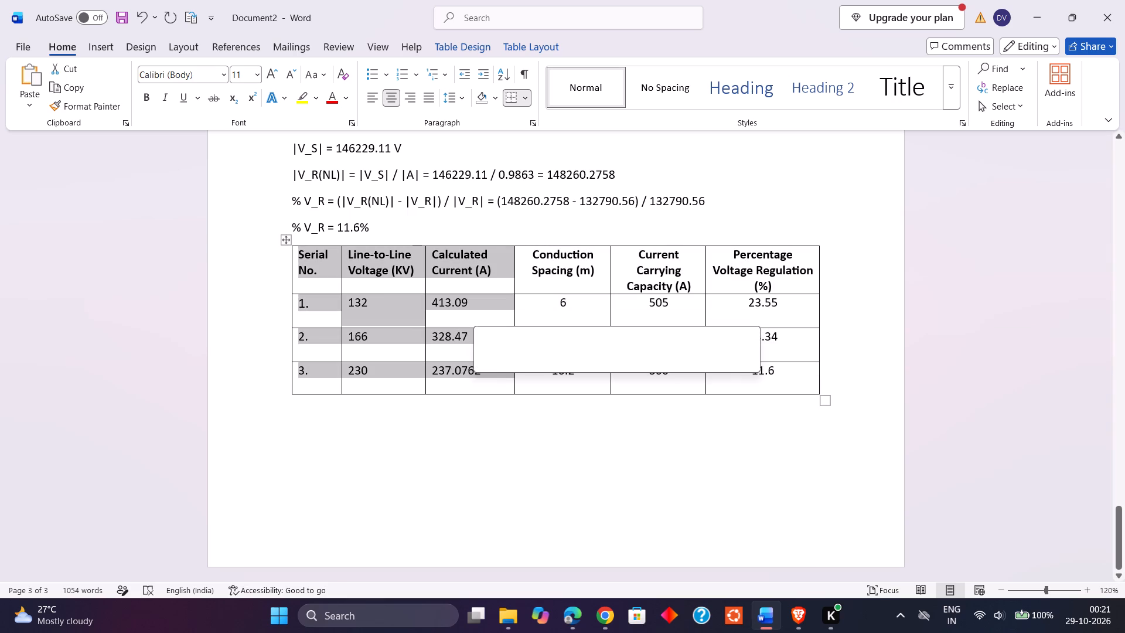
pyautogui.click(526, 365)
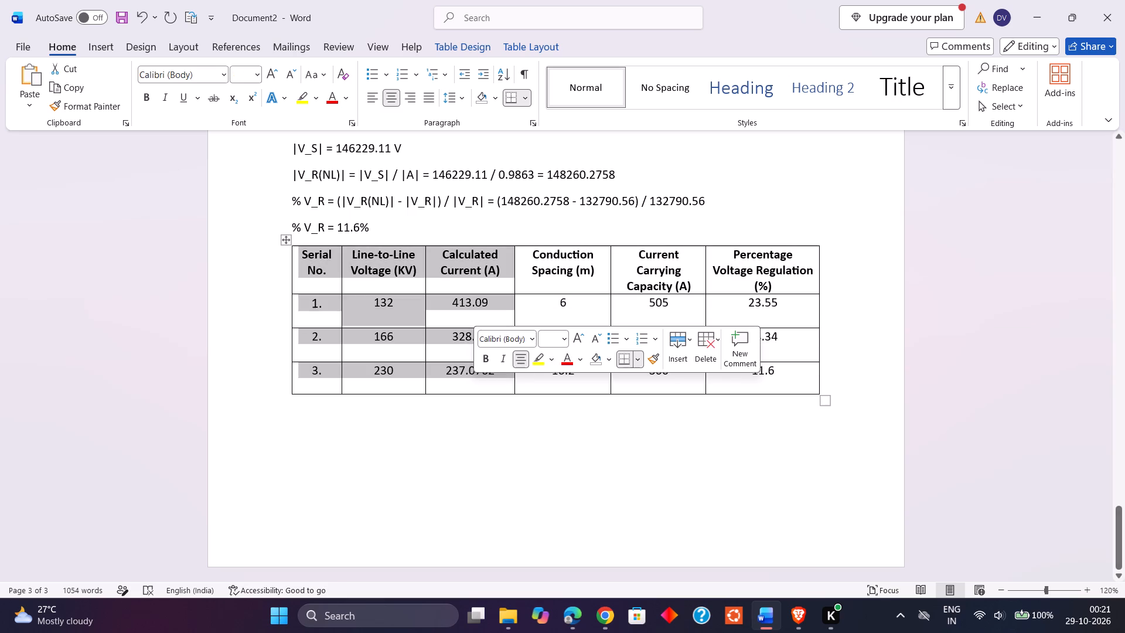
pyautogui.click(821, 226)
# Review the closing line parameter and voltage regulation calculations and the results table at the end of the document.
pyautogui.scroll(2, 729, 337)
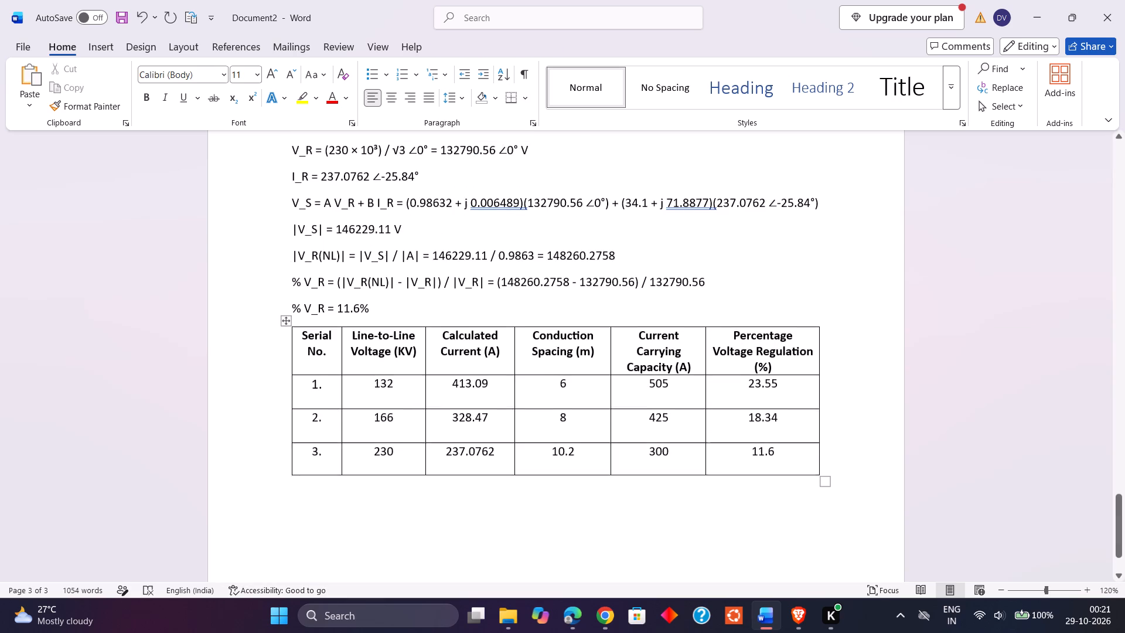
pyautogui.scroll(1, 721, 324)
pyautogui.scroll(1, 357, 288)
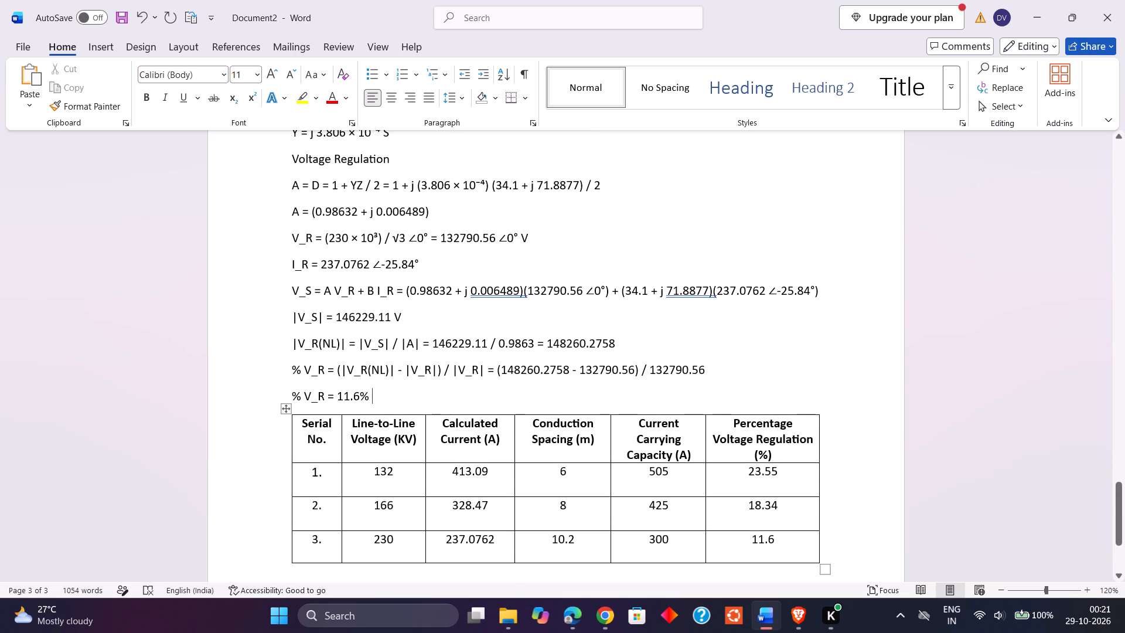
pyautogui.scroll(3, 357, 288)
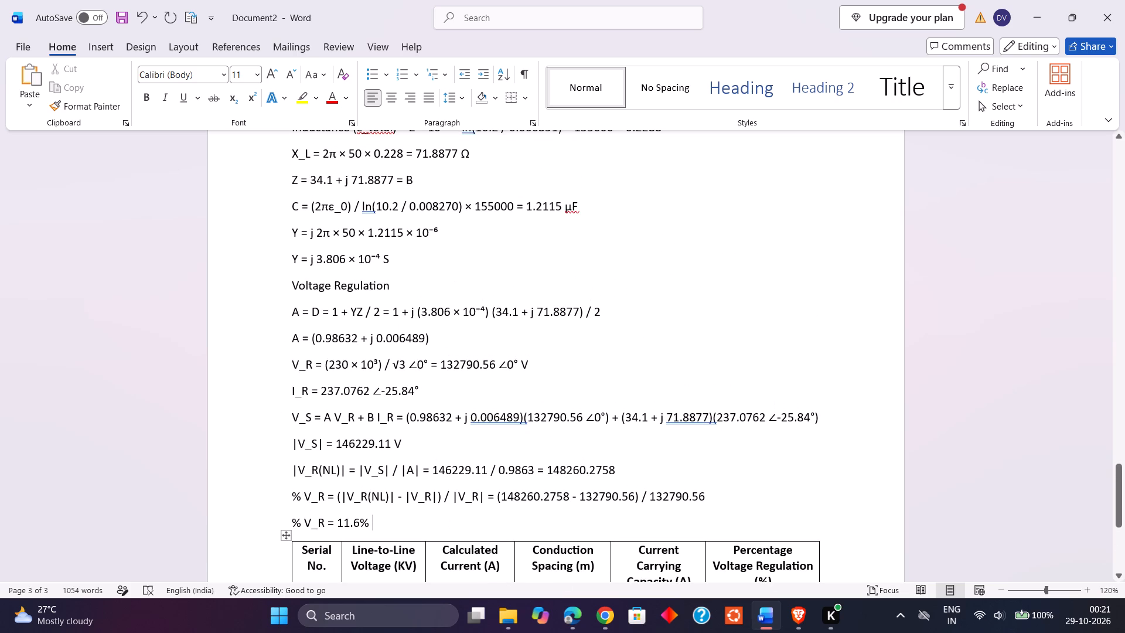
pyautogui.scroll(4, 388, 288)
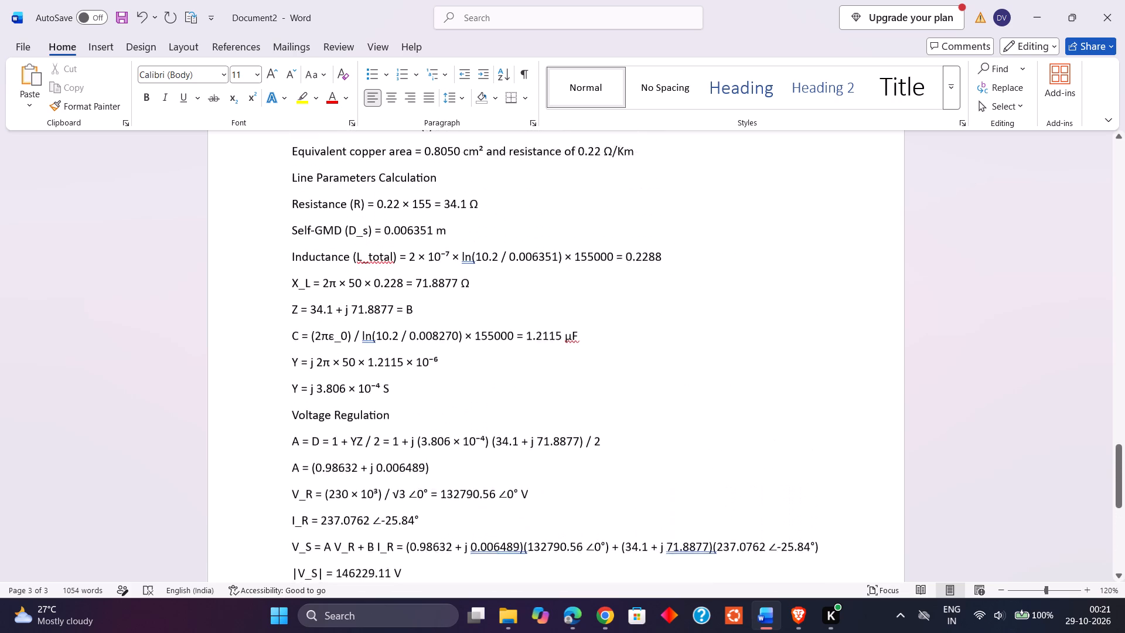
pyautogui.scroll(1, 387, 288)
pyautogui.scroll(-10, 387, 288)
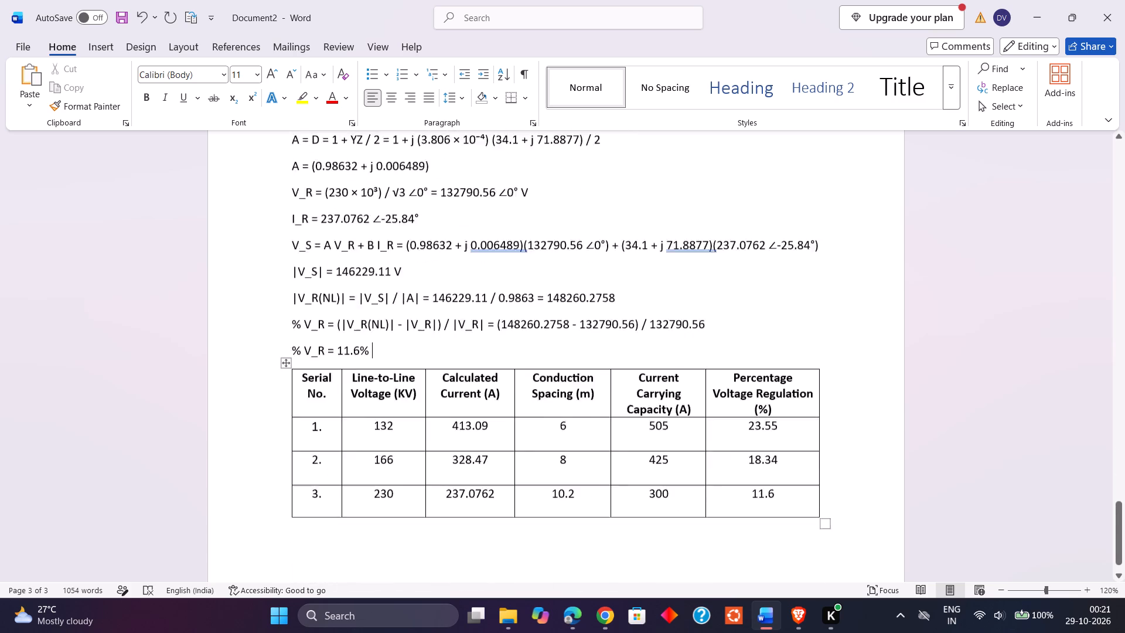
pyautogui.scroll(-6, 382, 250)
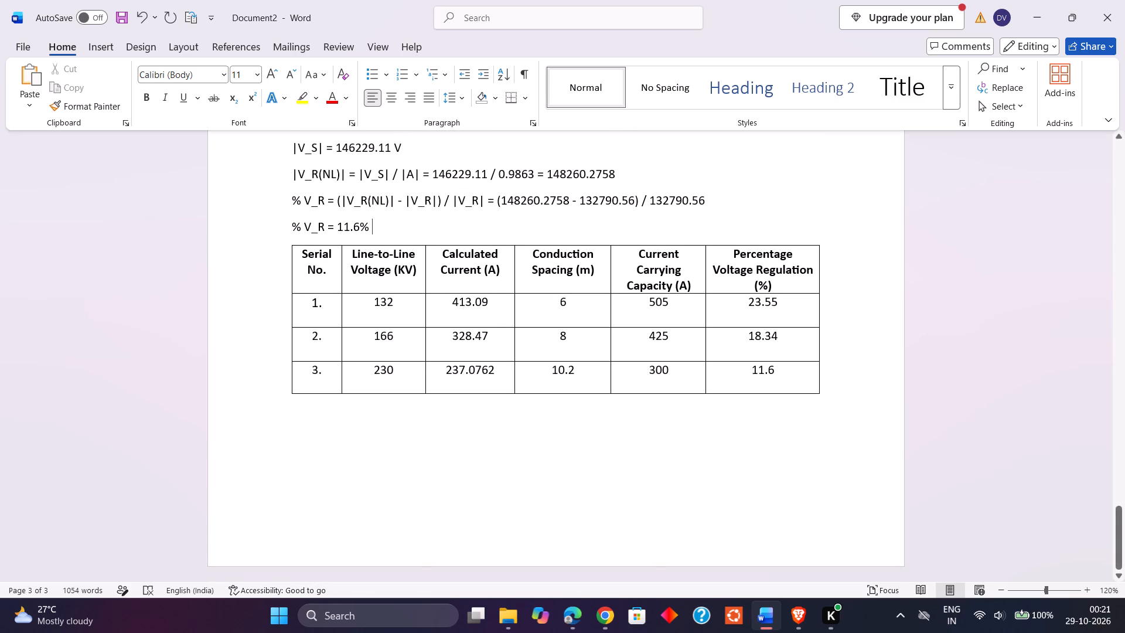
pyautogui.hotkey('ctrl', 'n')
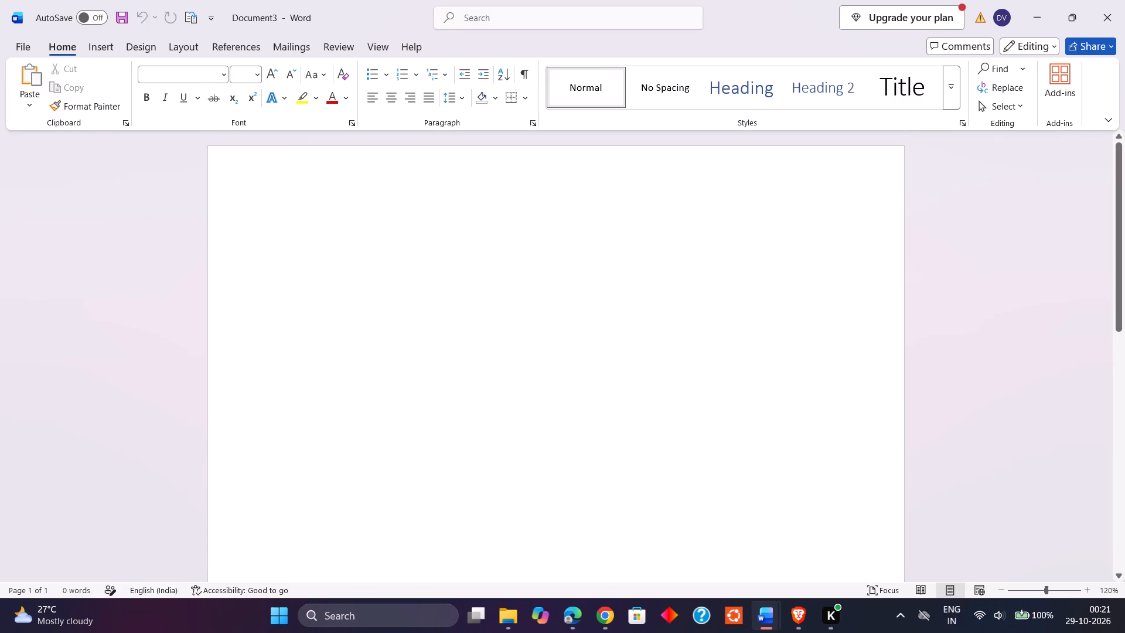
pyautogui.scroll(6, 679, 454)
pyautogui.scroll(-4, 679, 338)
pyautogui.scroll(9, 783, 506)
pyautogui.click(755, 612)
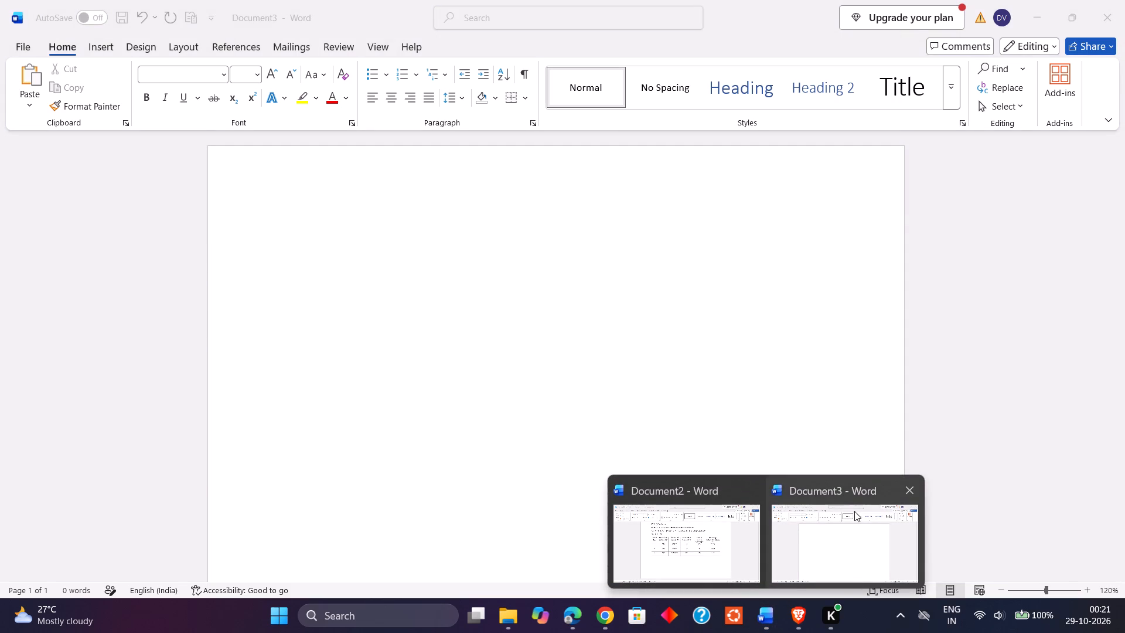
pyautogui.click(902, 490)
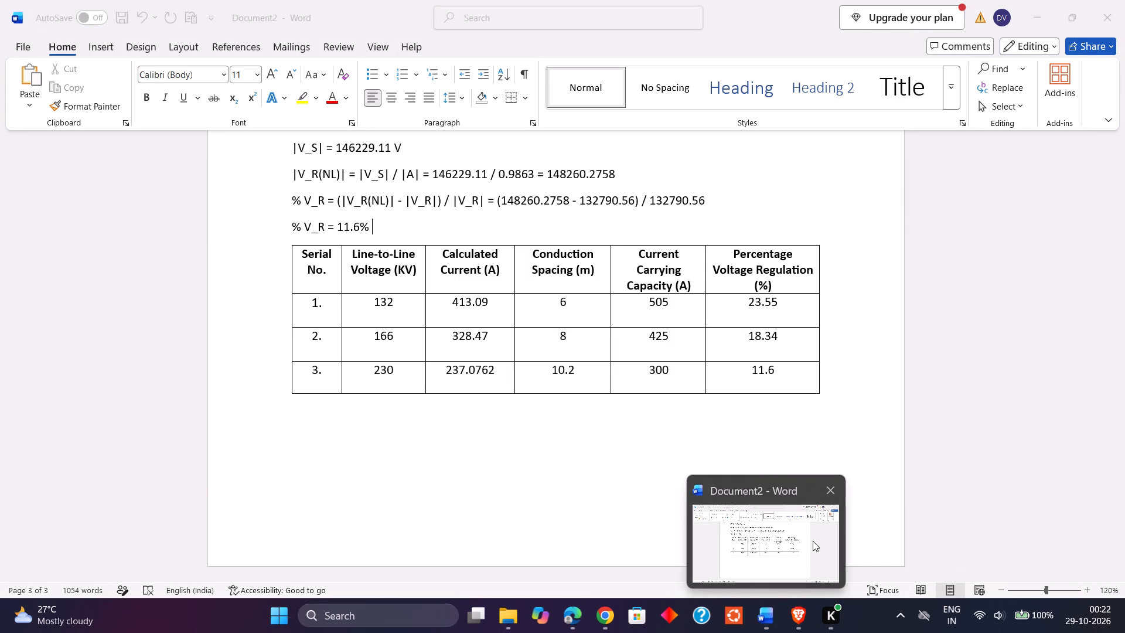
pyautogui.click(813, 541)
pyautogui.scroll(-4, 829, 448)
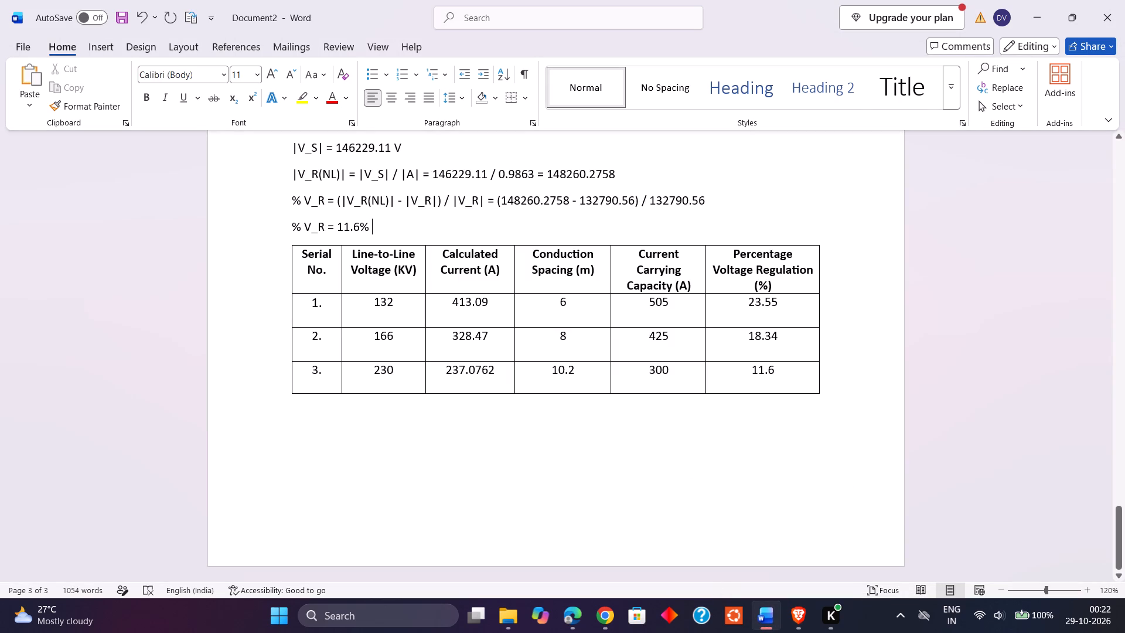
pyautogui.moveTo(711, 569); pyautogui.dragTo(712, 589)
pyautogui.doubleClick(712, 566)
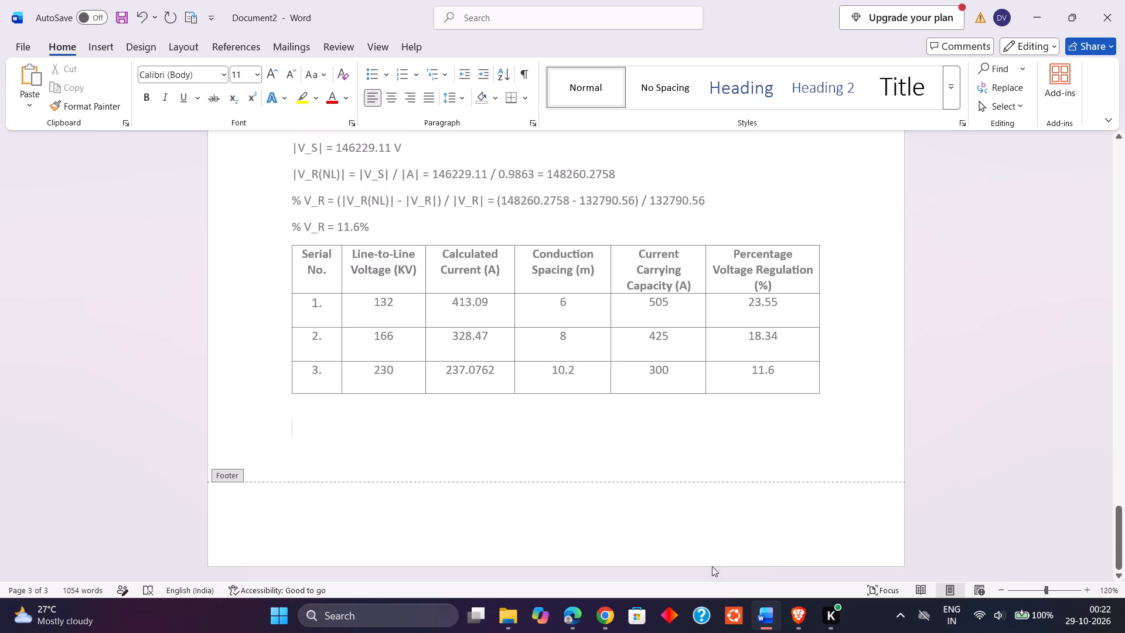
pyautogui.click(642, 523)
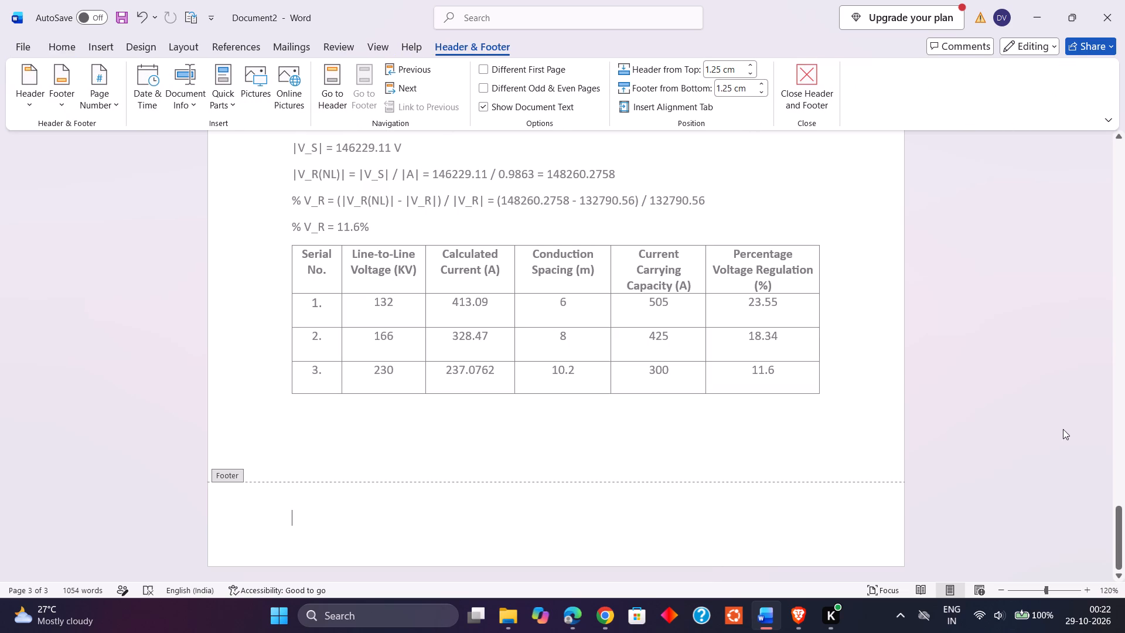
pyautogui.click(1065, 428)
# Undo the centring of the Serial No., Line-to-Line Voltage and Calculated Current columns.
pyautogui.hotkey('ctrl', 'z')
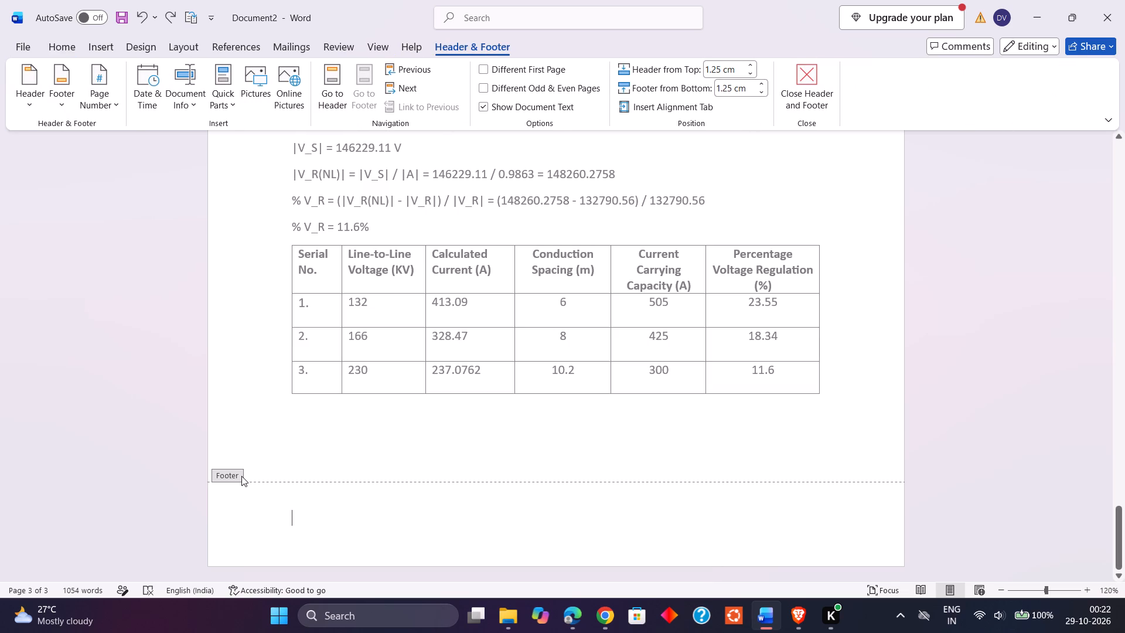
pyautogui.hotkey('ctrl', 'u')
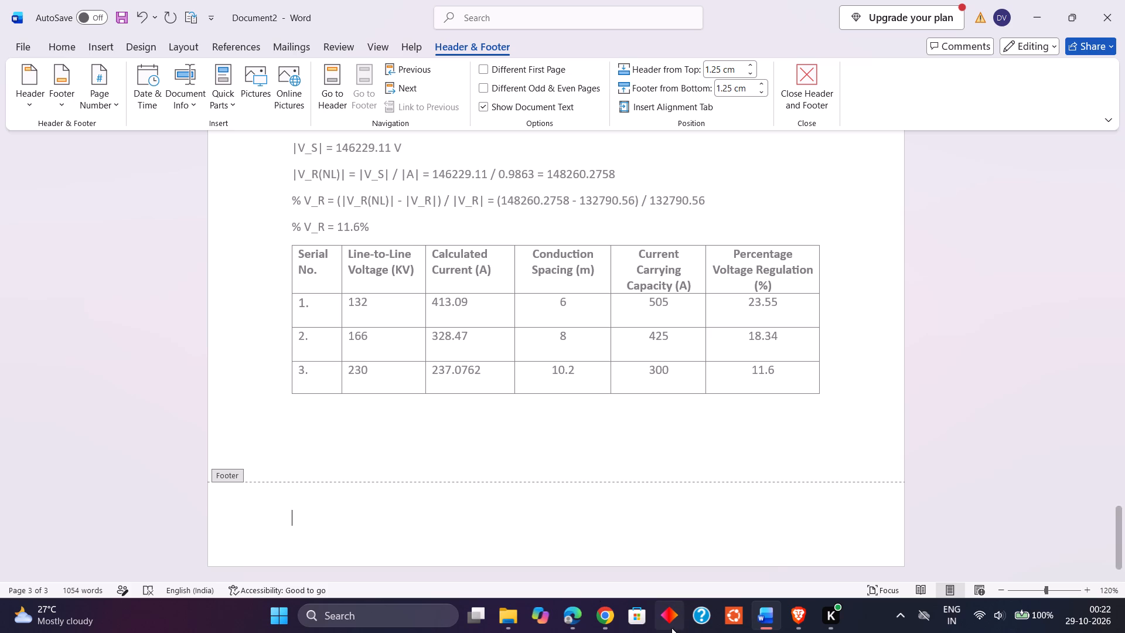
# Switch to Edge and search the web for redo shortcut keys.
pyautogui.click(586, 624)
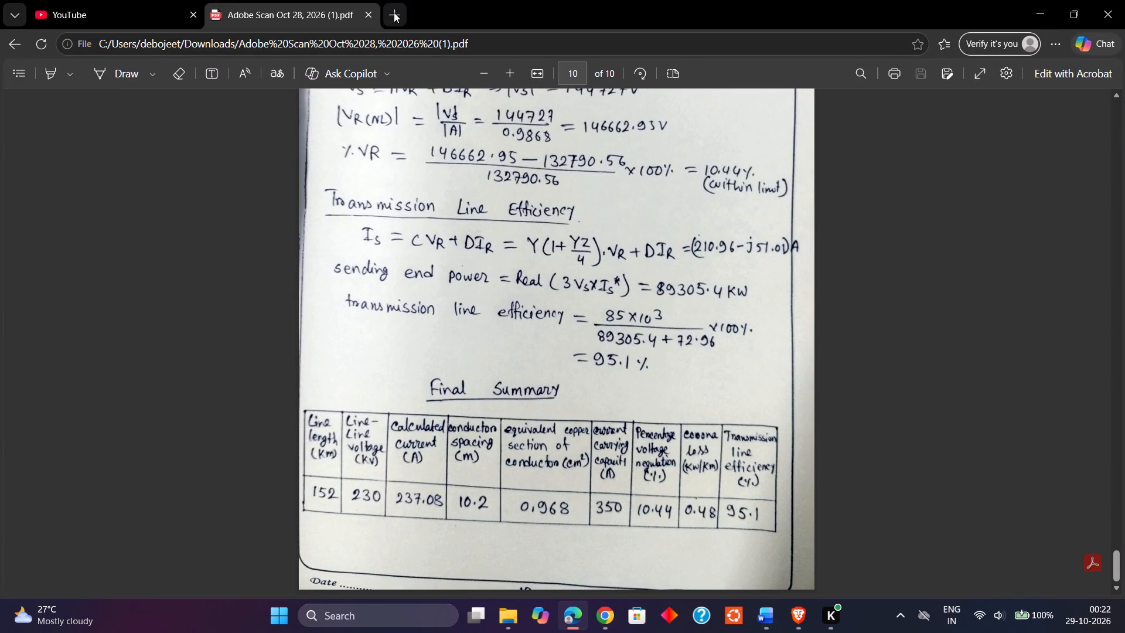
pyautogui.click(394, 12)
pyautogui.write('redo shor')
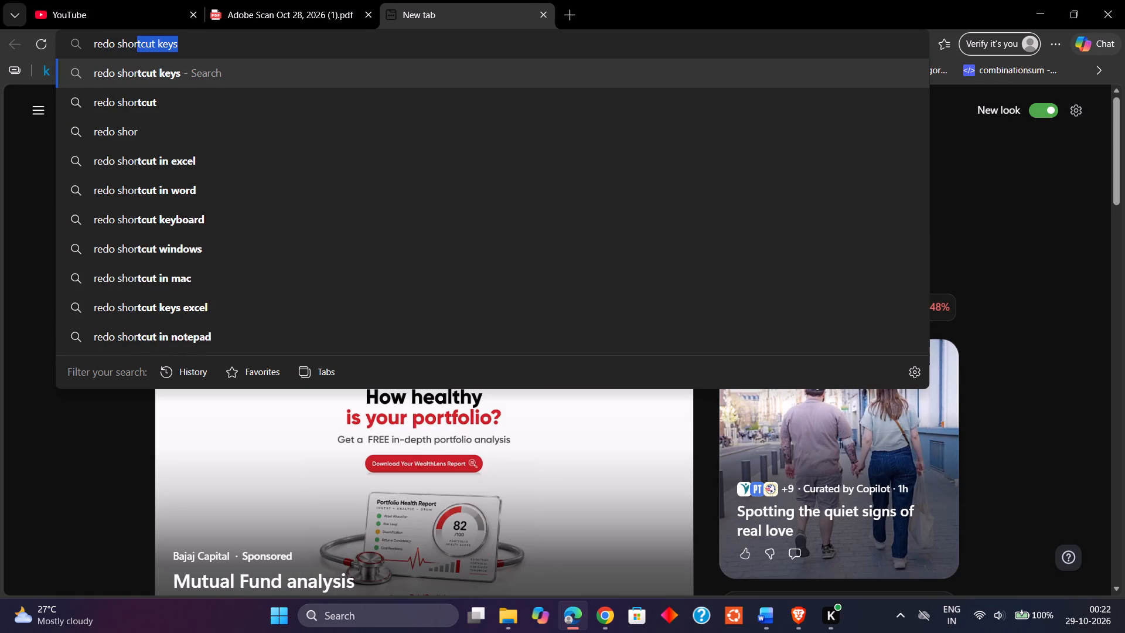
pyautogui.press('Right')
pyautogui.press('Return')
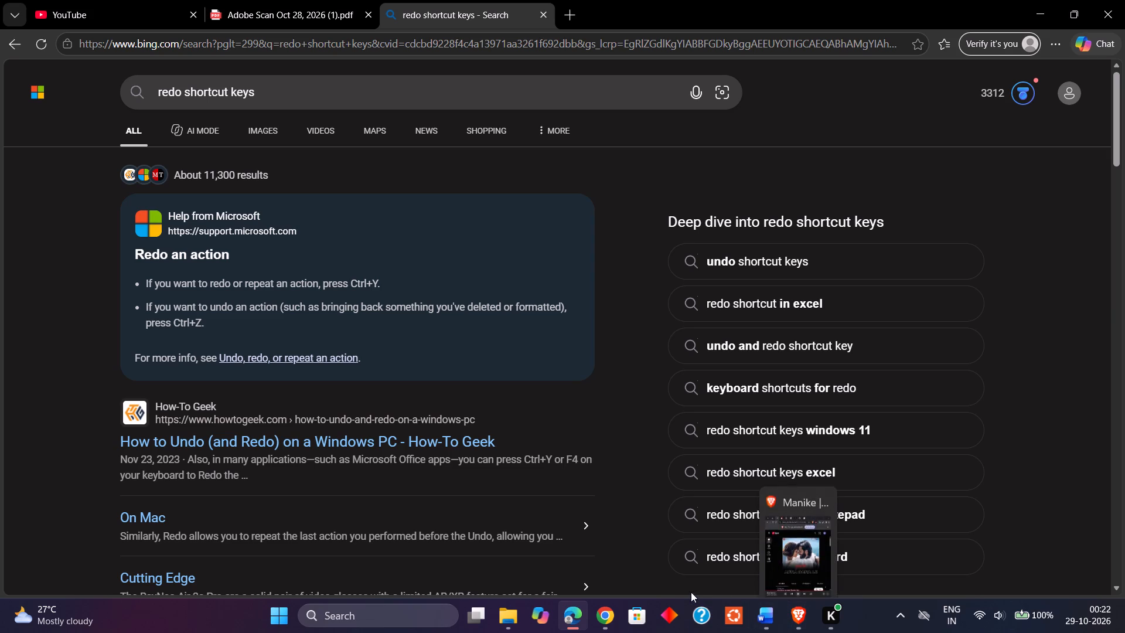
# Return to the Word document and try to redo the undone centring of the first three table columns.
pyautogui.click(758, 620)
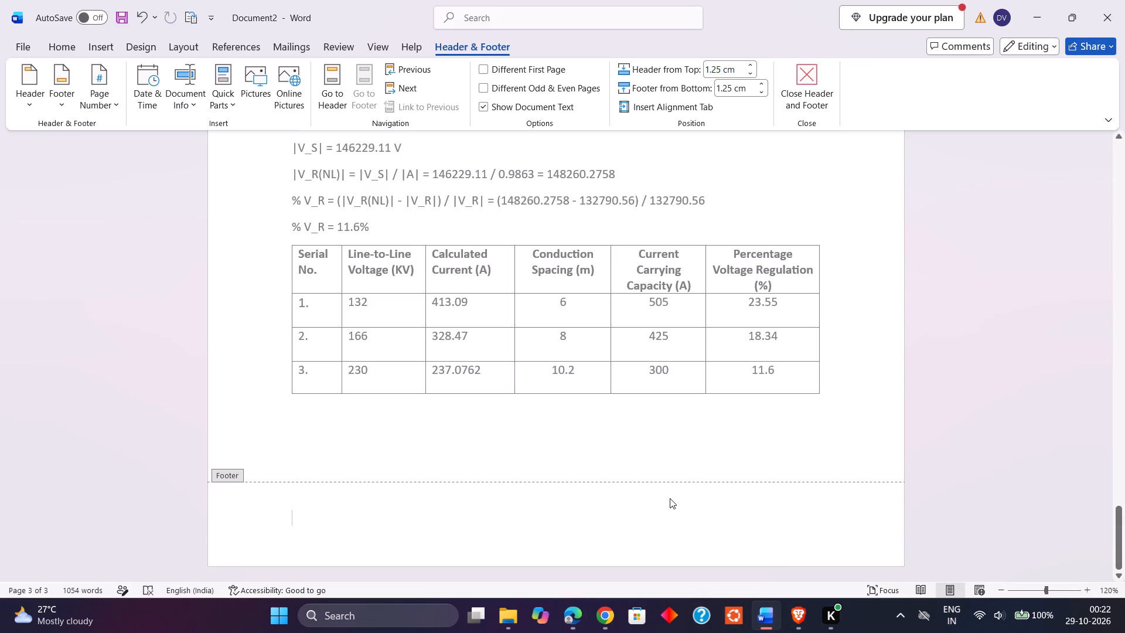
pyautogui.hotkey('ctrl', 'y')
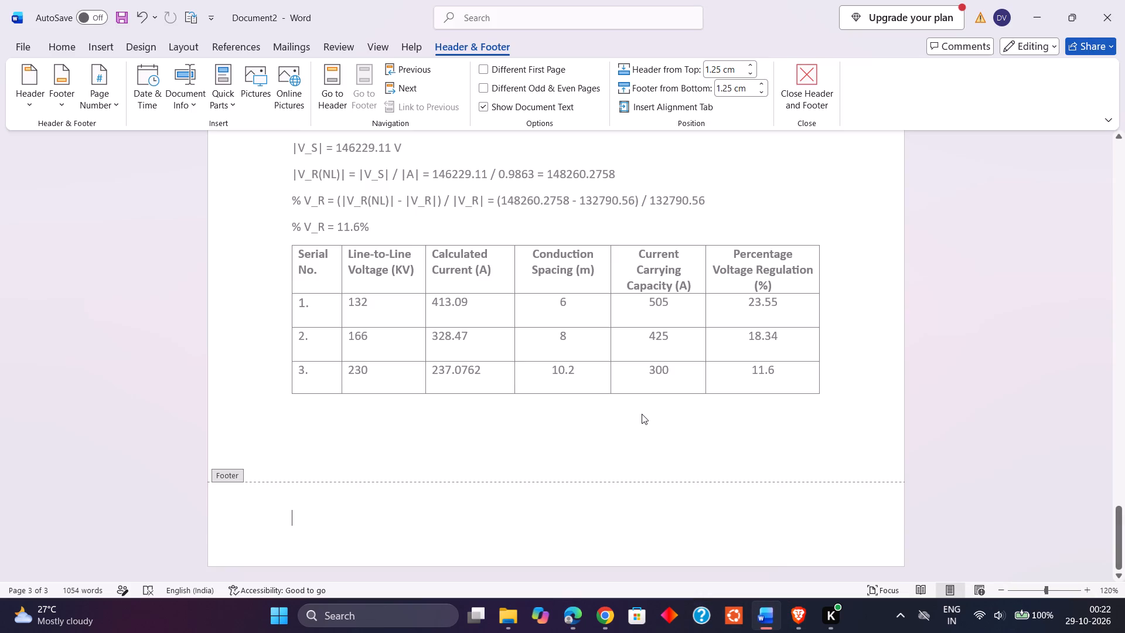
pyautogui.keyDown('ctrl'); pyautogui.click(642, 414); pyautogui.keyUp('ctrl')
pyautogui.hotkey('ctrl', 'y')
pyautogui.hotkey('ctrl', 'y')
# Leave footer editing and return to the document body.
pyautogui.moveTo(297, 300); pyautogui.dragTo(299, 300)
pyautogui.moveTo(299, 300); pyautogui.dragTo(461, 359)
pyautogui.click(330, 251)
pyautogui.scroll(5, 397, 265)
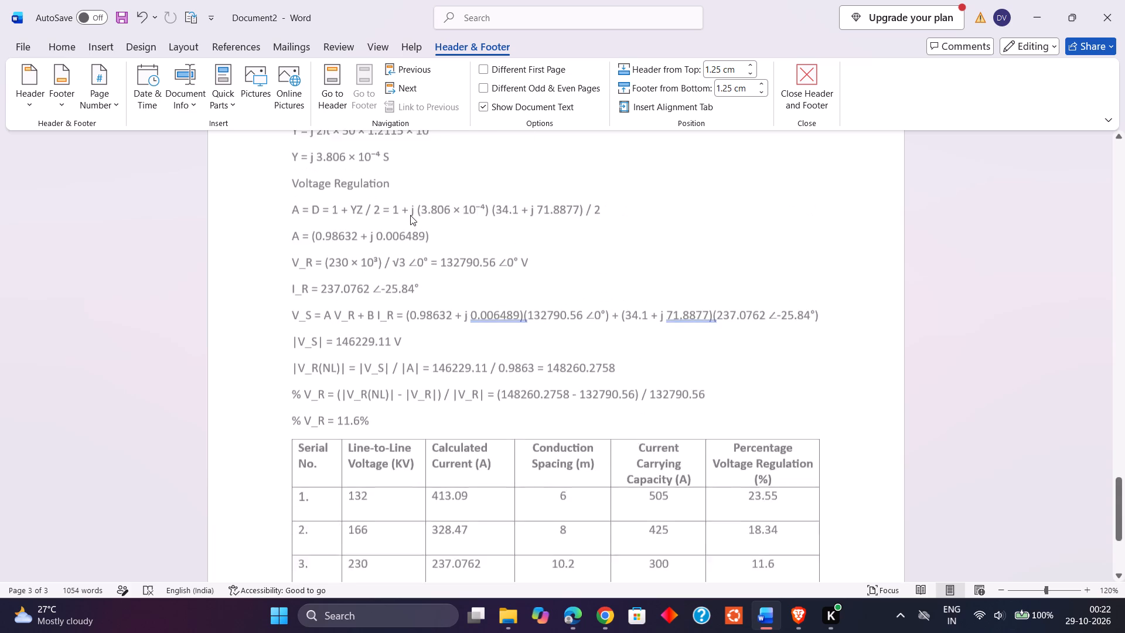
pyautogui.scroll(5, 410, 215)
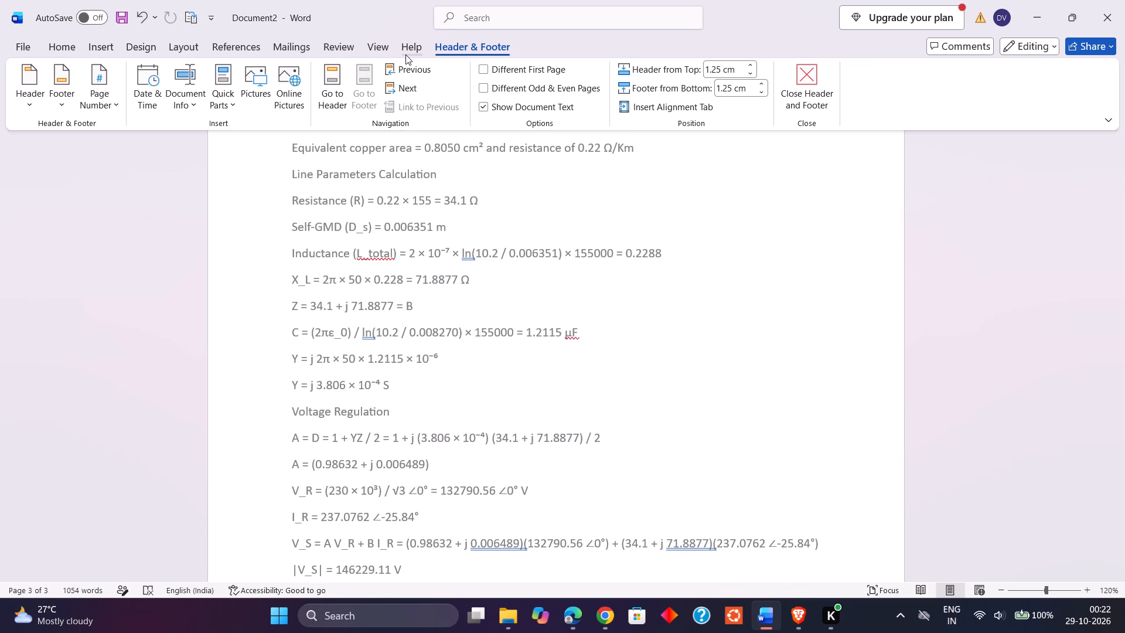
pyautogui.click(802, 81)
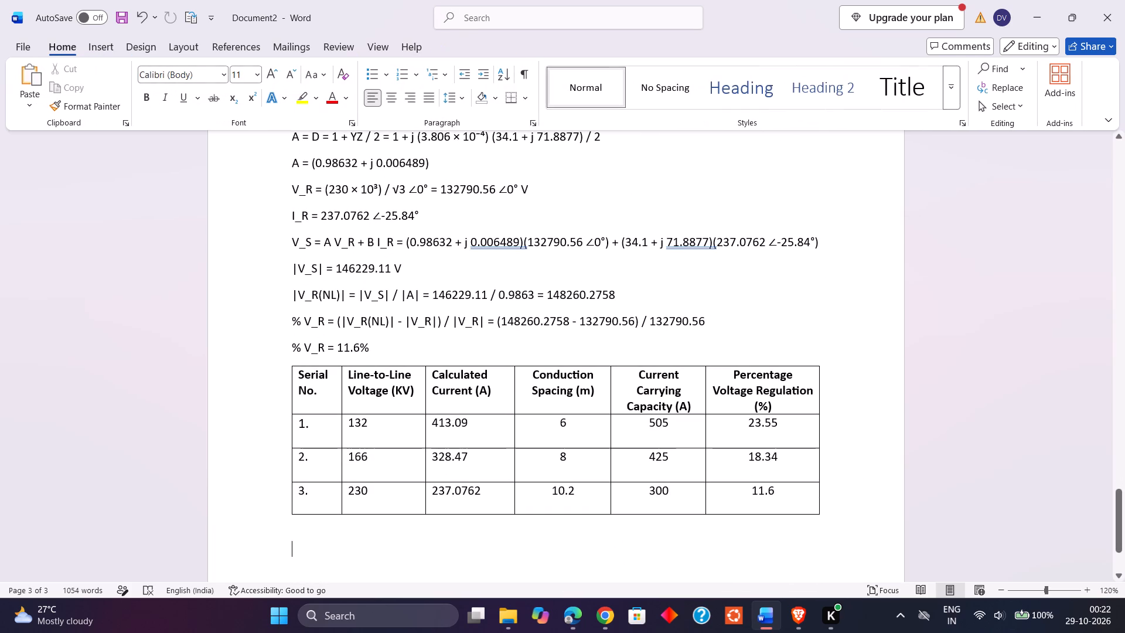
# Undo the centring of the Conduction Spacing, Current Carrying Capacity and Percentage Voltage Regulation columns.
pyautogui.scroll(-6, 389, 312)
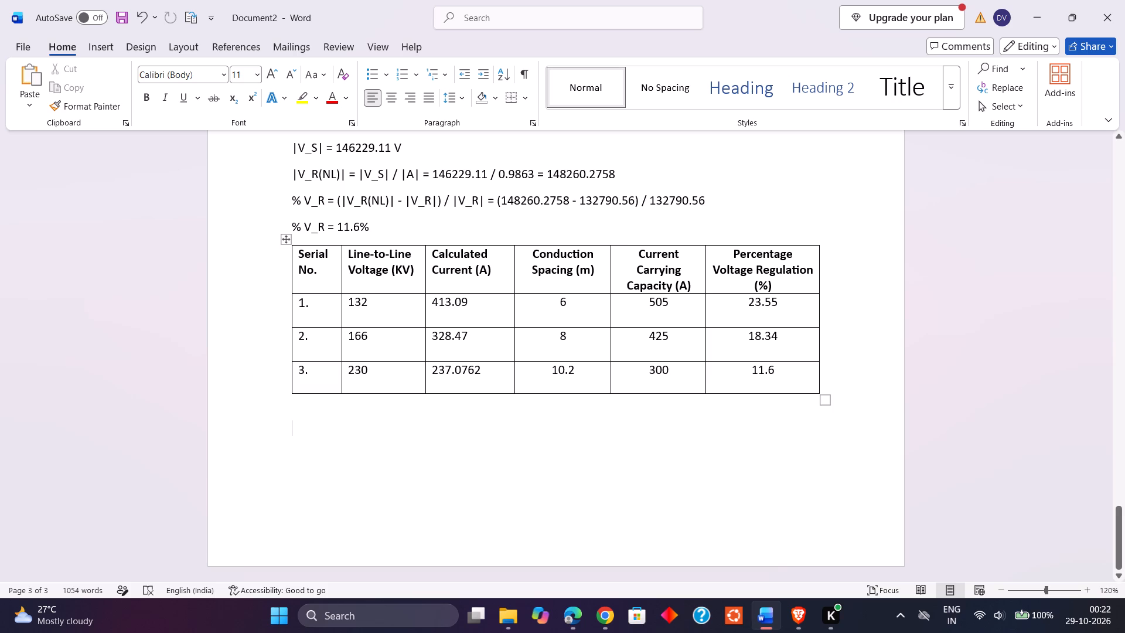
pyautogui.hotkey('ctrl', 'z')
pyautogui.hotkey('ctrl', 'z')
pyautogui.hotkey('ctrl', 'z')
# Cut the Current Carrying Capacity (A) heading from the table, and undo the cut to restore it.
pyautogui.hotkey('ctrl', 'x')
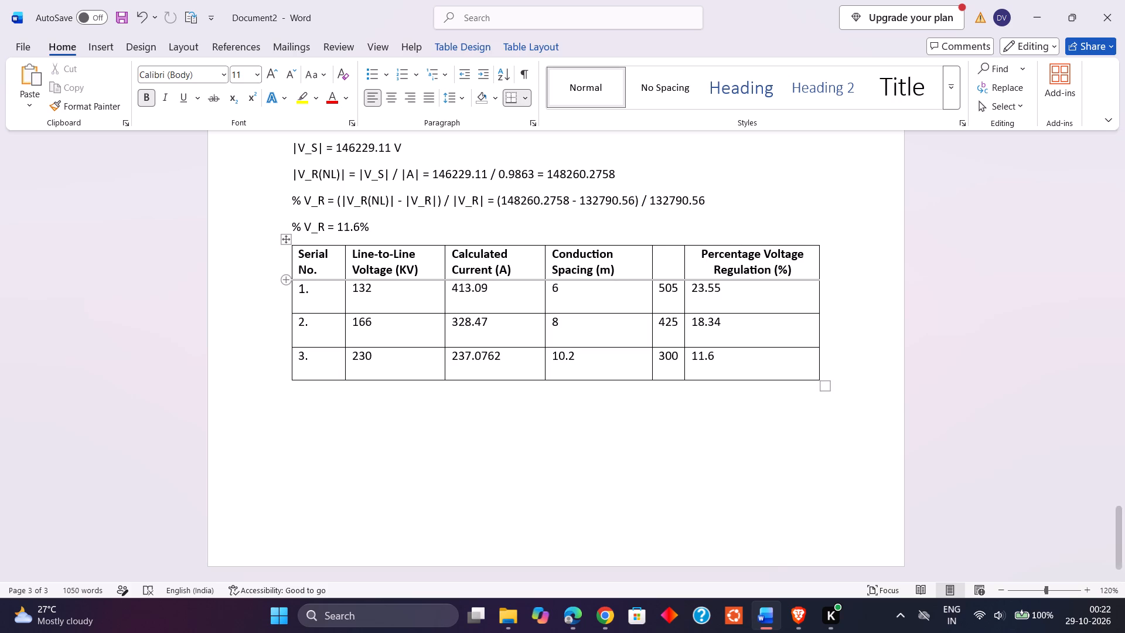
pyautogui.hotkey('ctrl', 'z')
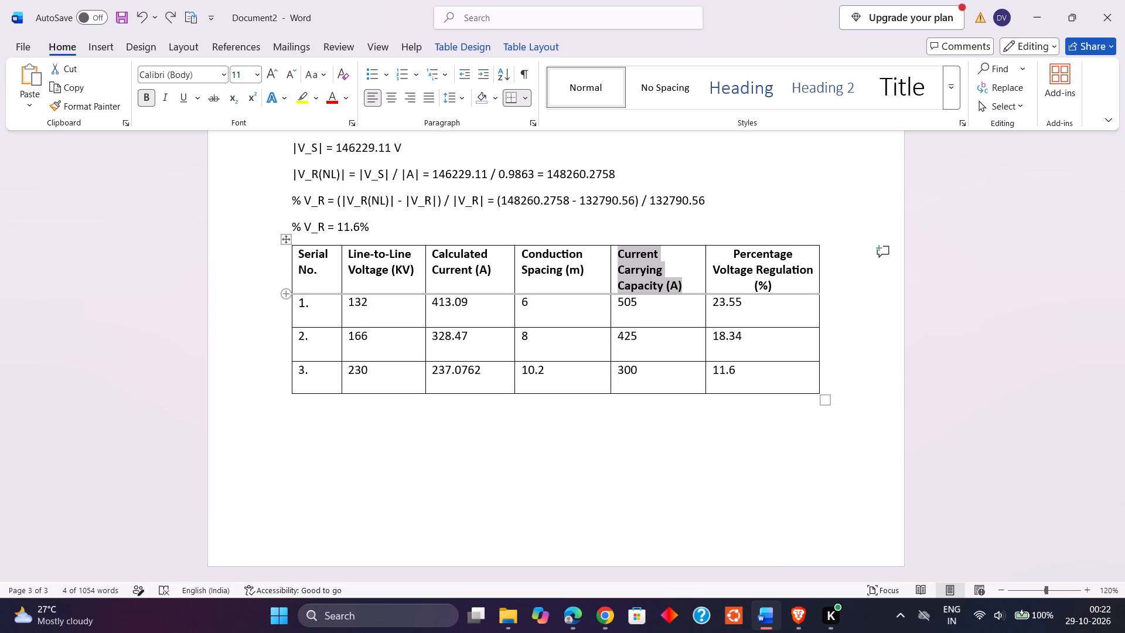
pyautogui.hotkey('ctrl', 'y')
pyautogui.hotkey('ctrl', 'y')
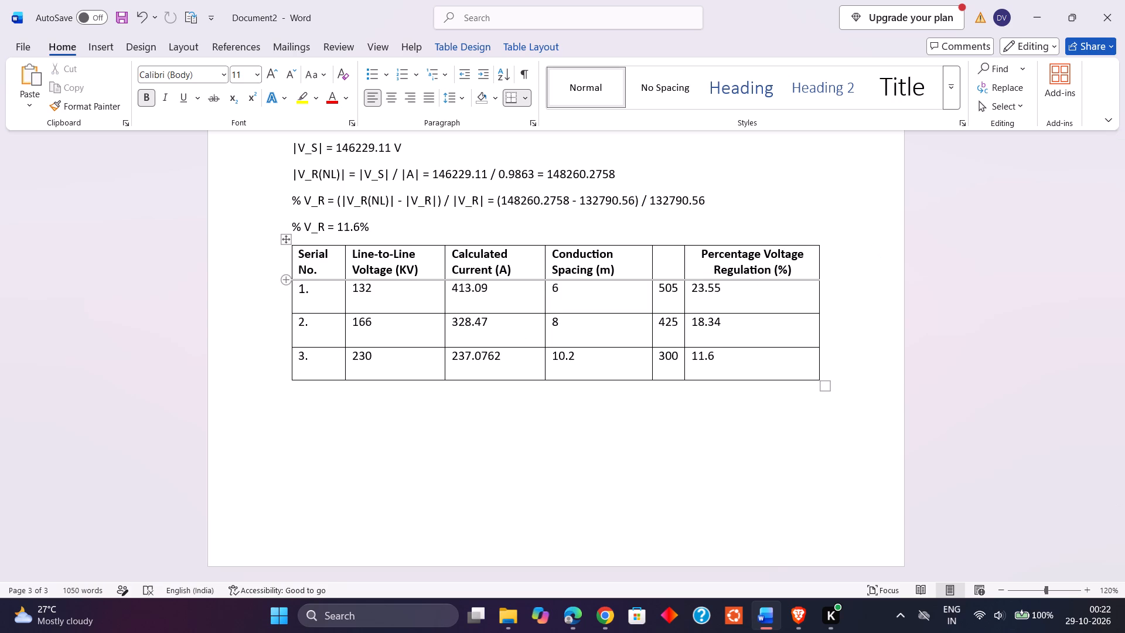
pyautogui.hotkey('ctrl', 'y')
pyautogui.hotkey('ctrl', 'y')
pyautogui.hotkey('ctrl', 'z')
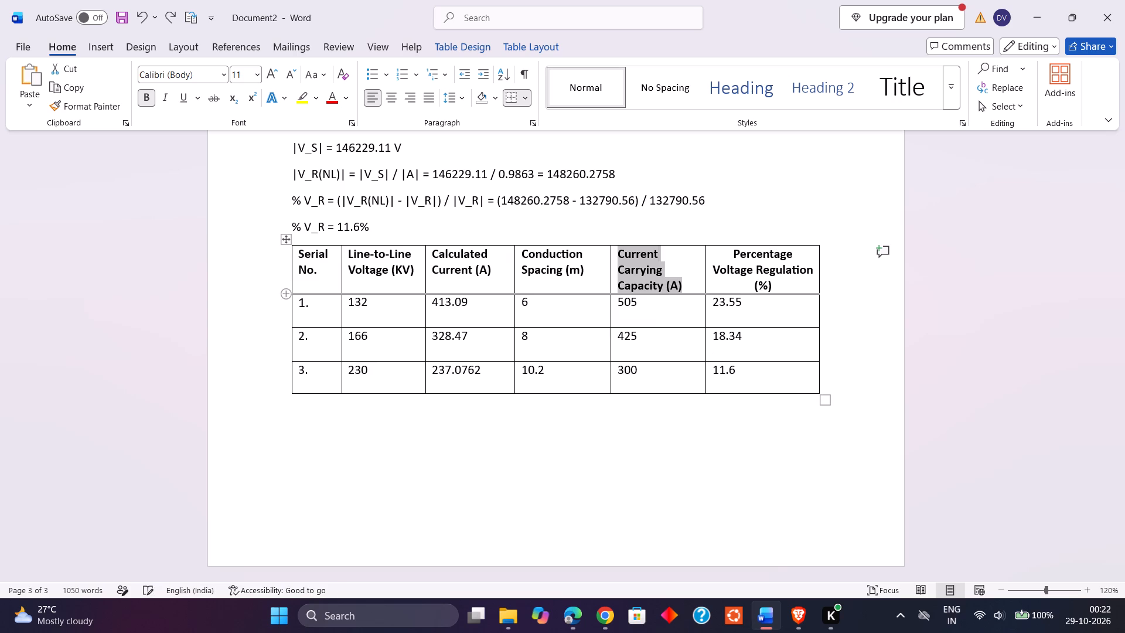
# Centre the text in all header and data cells of the results table.
pyautogui.click(262, 366)
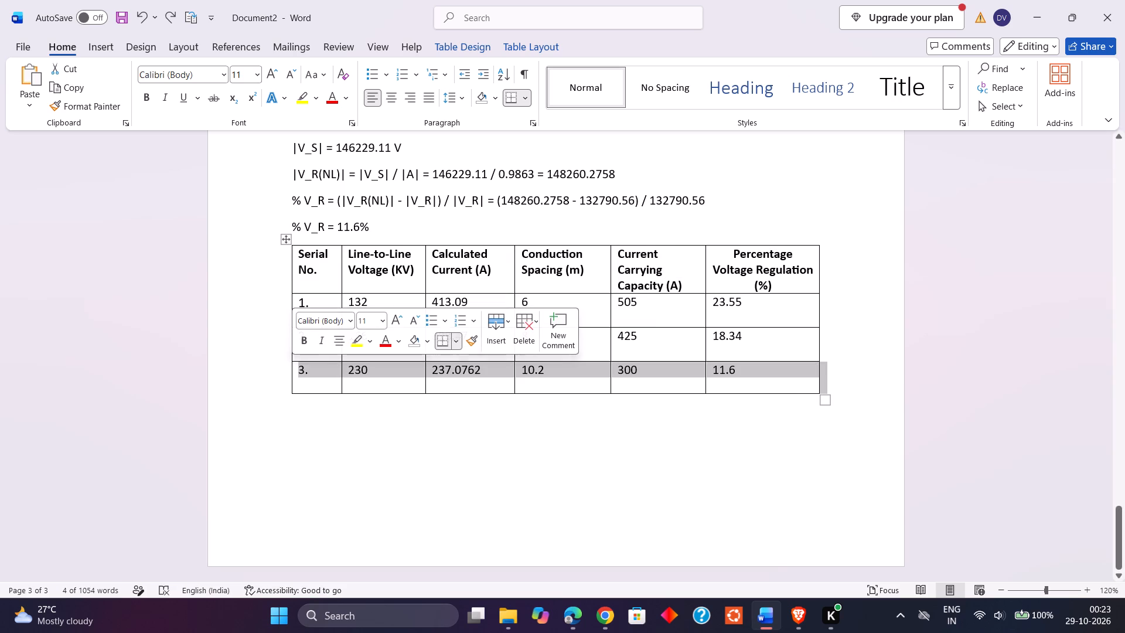
pyautogui.click(258, 319)
pyautogui.click(278, 269)
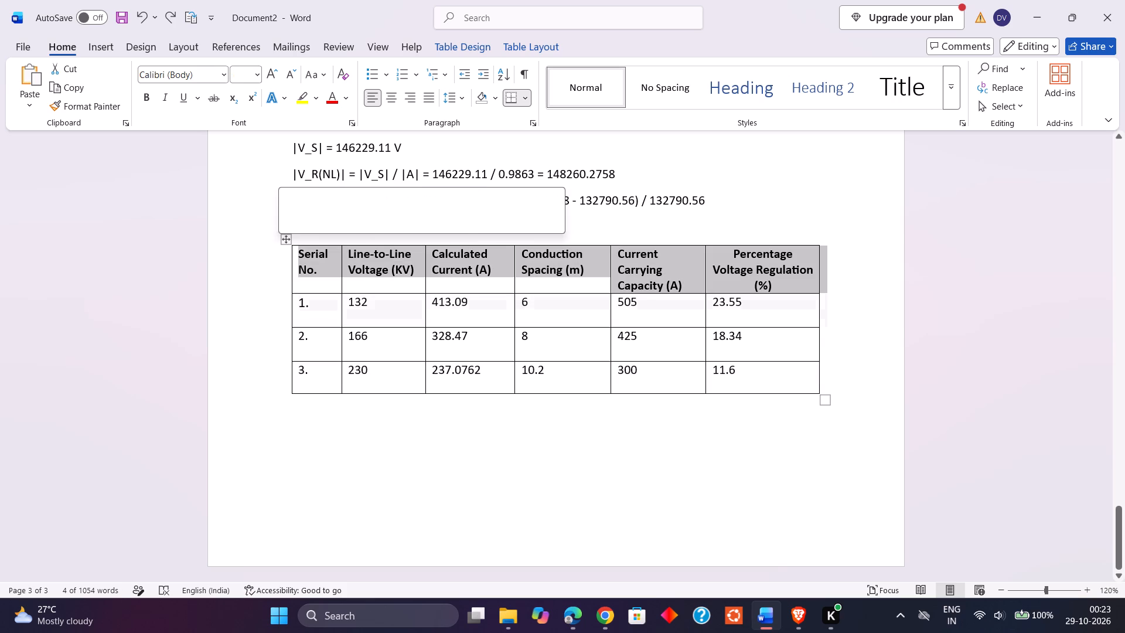
pyautogui.moveTo(288, 249); pyautogui.dragTo(693, 447)
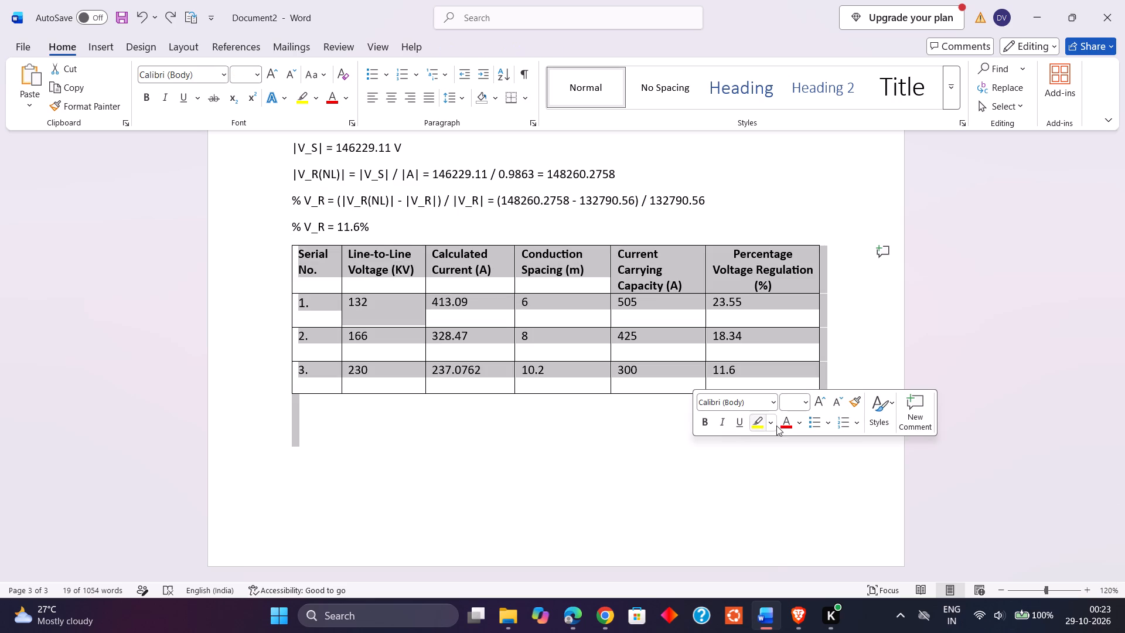
pyautogui.click(681, 426)
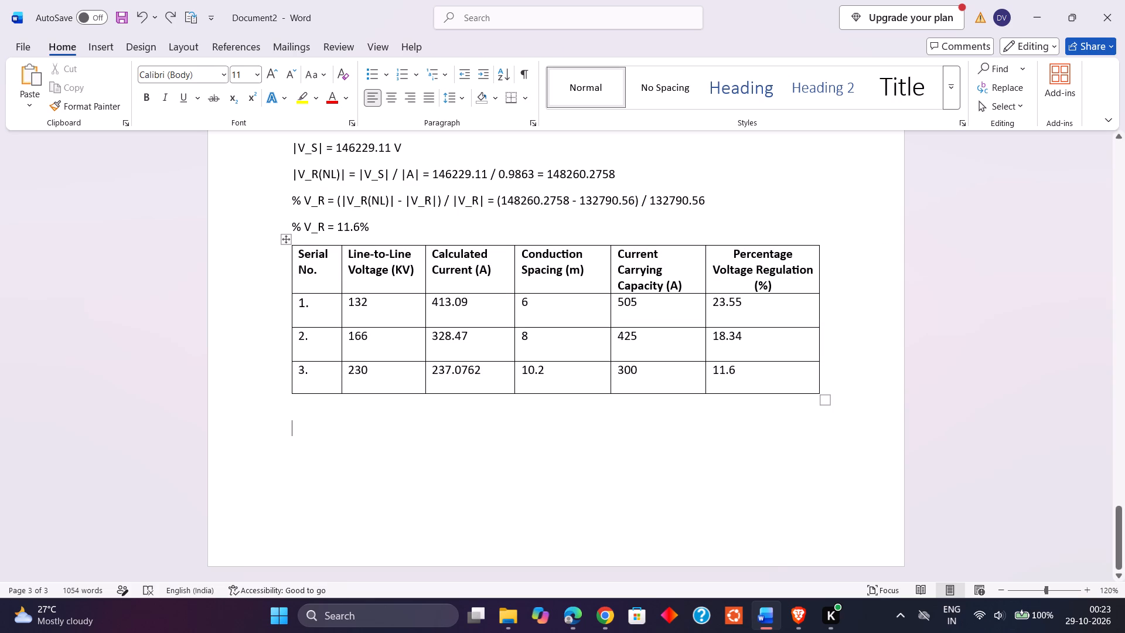
pyautogui.moveTo(295, 251); pyautogui.dragTo(743, 371)
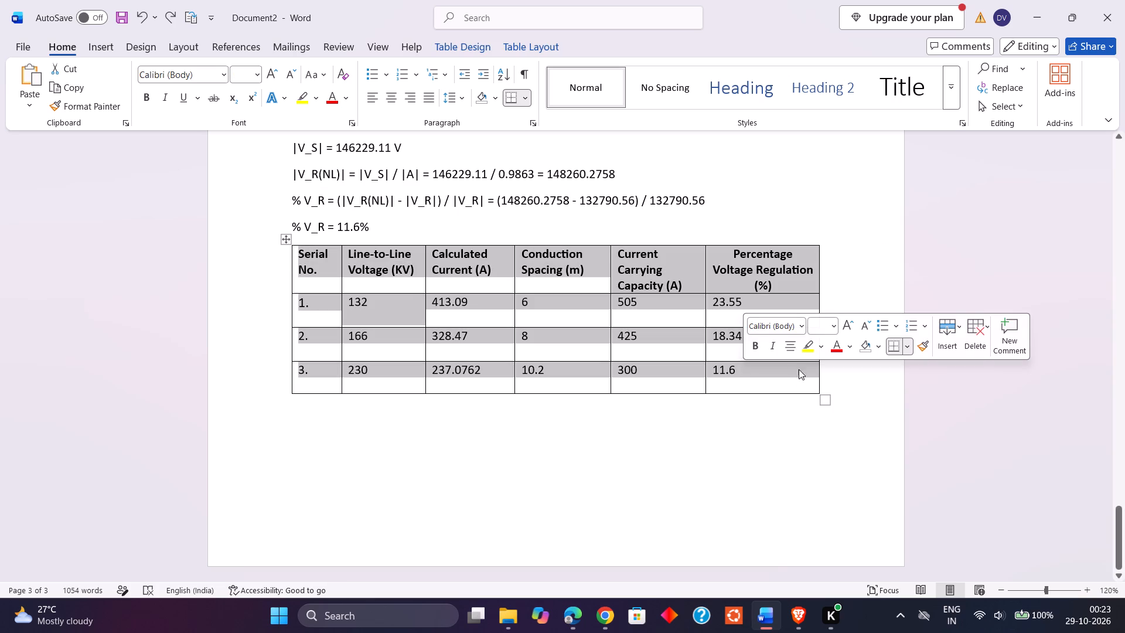
pyautogui.click(782, 345)
pyautogui.click(788, 345)
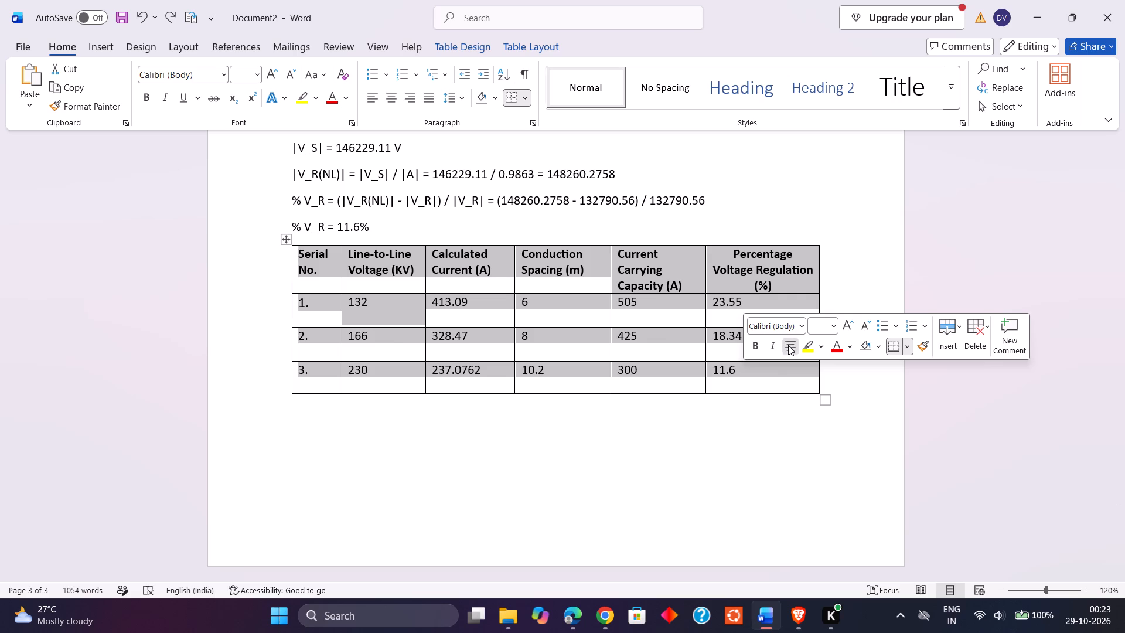
pyautogui.click(711, 396)
pyautogui.scroll(-1, 479, 370)
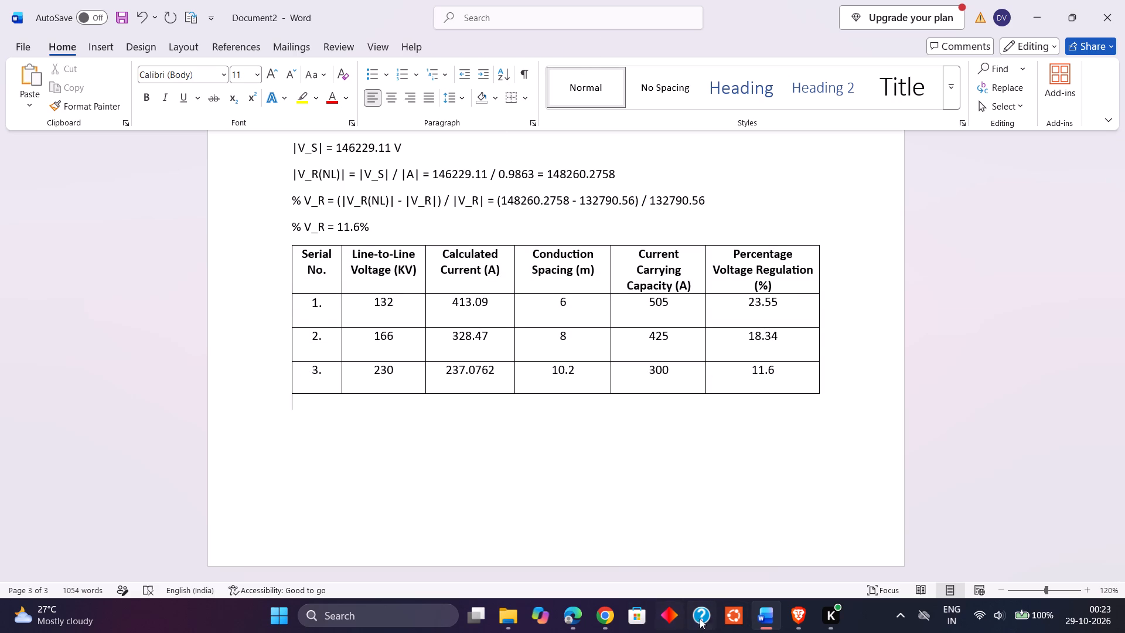
# Switch to Edge and search the web for "how to add new page in ms word shortcut key".
pyautogui.click(618, 606)
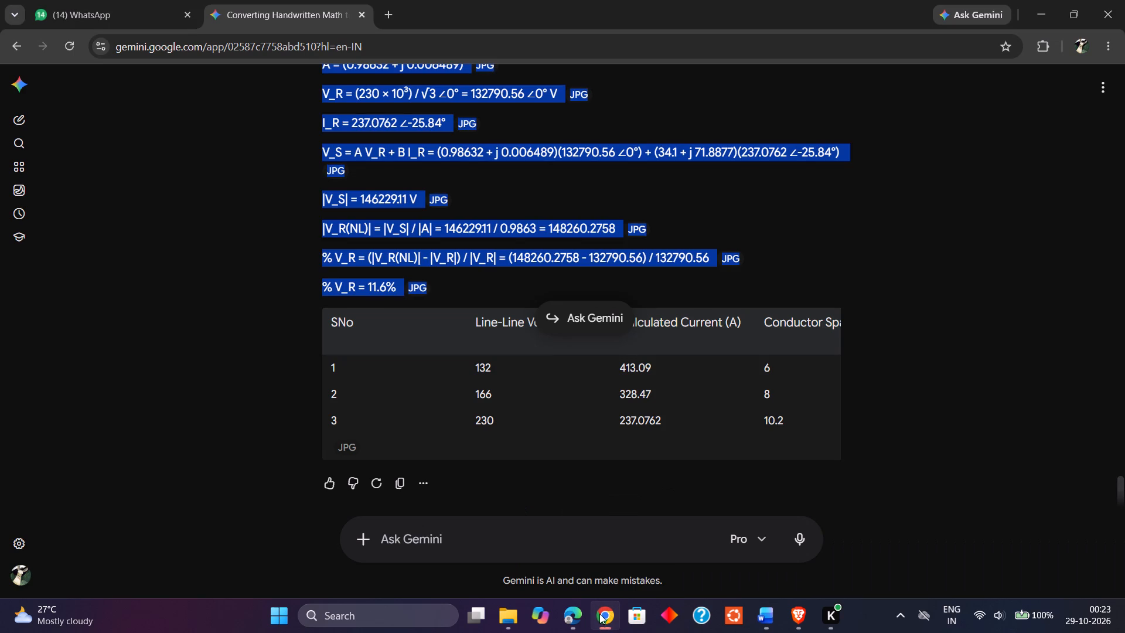
pyautogui.click(581, 614)
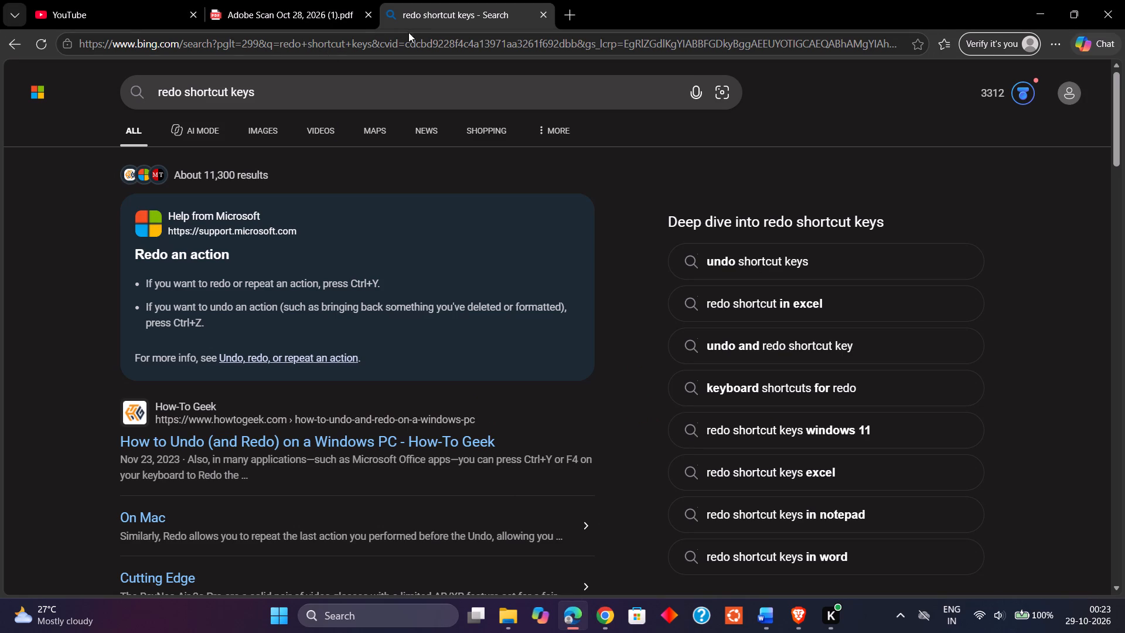
pyautogui.click(402, 49)
pyautogui.write('how to')
pyautogui.press('space')
pyautogui.write('add new page in')
pyautogui.press('space')
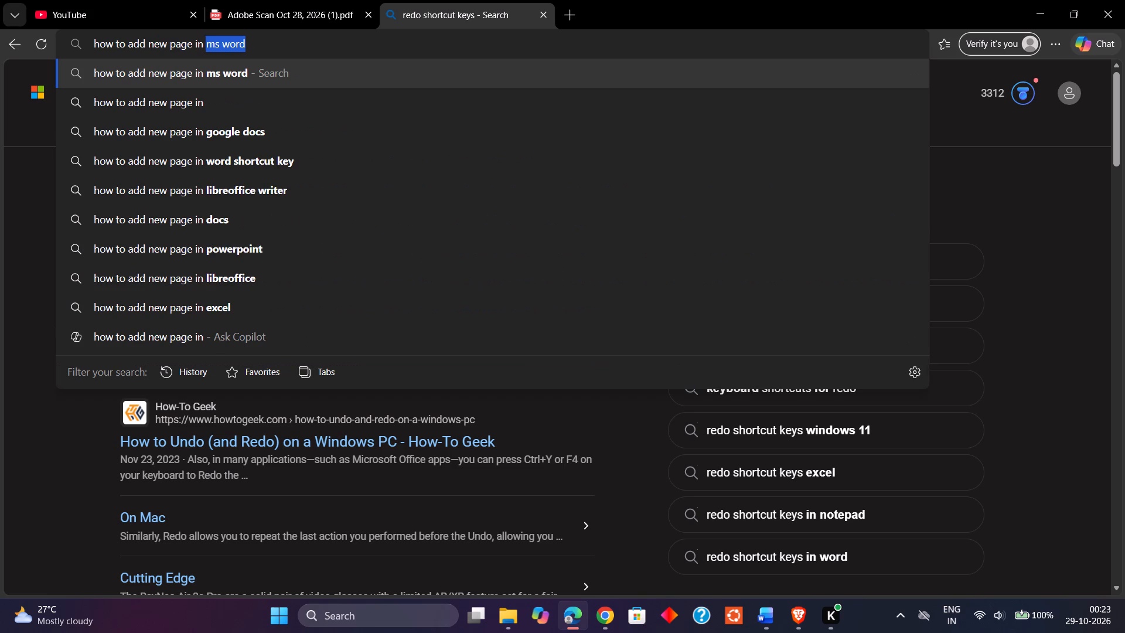
pyautogui.write('ms word')
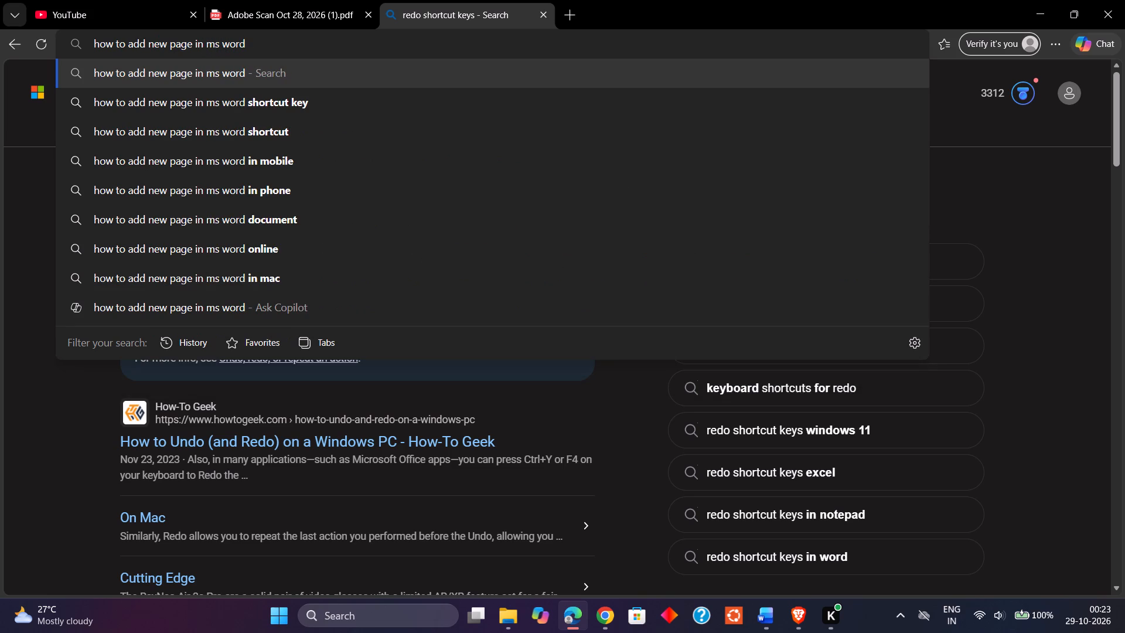
pyautogui.click(365, 98)
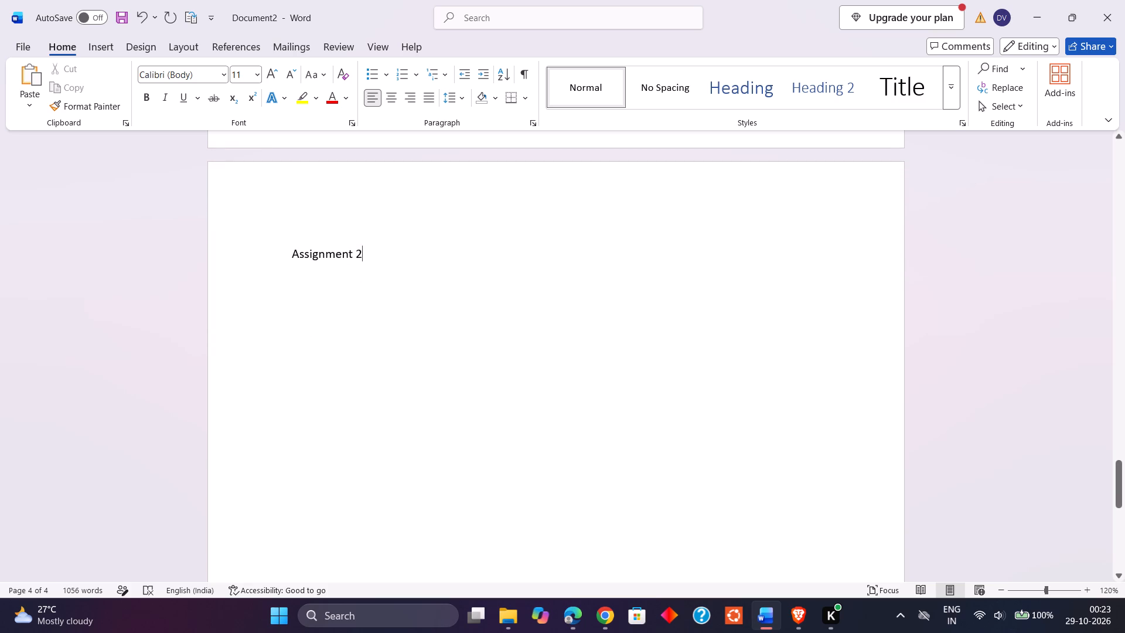
pyautogui.press('-')
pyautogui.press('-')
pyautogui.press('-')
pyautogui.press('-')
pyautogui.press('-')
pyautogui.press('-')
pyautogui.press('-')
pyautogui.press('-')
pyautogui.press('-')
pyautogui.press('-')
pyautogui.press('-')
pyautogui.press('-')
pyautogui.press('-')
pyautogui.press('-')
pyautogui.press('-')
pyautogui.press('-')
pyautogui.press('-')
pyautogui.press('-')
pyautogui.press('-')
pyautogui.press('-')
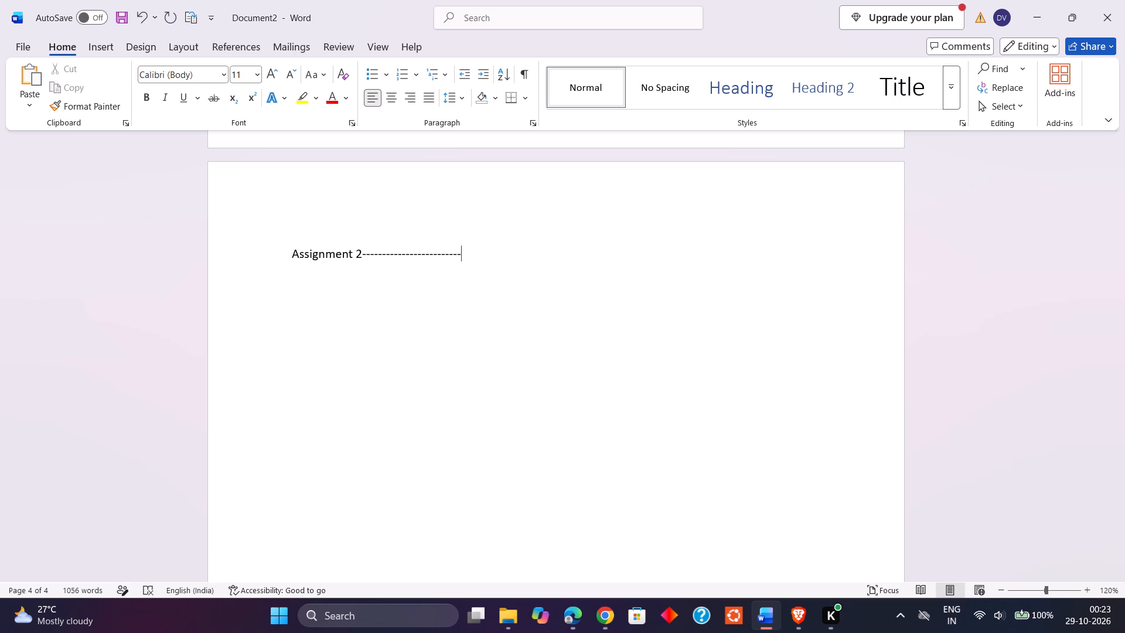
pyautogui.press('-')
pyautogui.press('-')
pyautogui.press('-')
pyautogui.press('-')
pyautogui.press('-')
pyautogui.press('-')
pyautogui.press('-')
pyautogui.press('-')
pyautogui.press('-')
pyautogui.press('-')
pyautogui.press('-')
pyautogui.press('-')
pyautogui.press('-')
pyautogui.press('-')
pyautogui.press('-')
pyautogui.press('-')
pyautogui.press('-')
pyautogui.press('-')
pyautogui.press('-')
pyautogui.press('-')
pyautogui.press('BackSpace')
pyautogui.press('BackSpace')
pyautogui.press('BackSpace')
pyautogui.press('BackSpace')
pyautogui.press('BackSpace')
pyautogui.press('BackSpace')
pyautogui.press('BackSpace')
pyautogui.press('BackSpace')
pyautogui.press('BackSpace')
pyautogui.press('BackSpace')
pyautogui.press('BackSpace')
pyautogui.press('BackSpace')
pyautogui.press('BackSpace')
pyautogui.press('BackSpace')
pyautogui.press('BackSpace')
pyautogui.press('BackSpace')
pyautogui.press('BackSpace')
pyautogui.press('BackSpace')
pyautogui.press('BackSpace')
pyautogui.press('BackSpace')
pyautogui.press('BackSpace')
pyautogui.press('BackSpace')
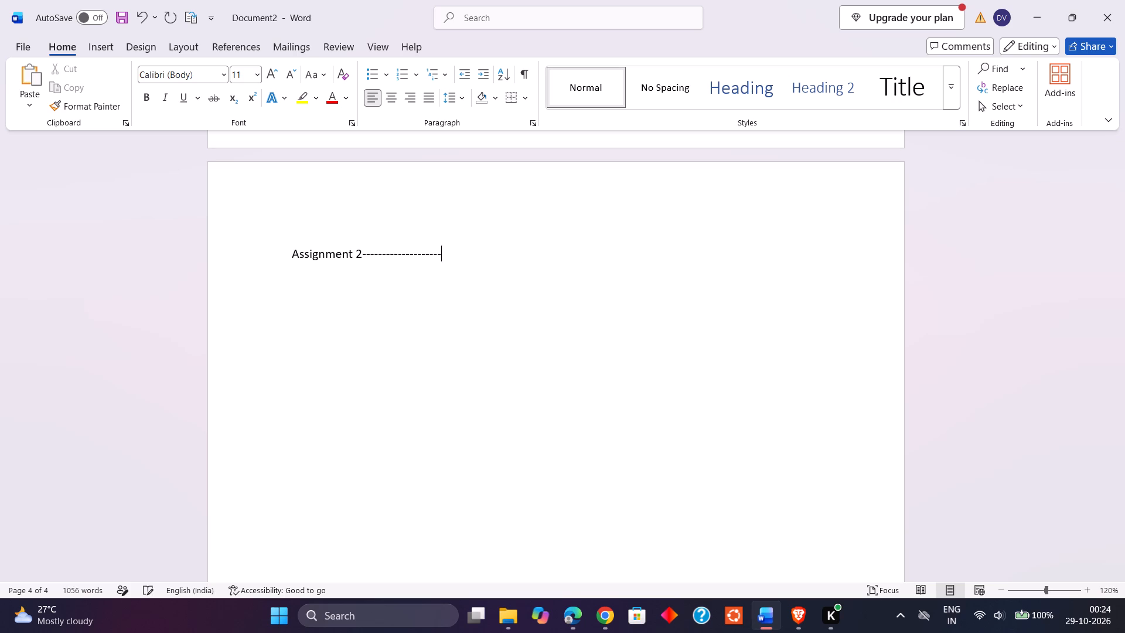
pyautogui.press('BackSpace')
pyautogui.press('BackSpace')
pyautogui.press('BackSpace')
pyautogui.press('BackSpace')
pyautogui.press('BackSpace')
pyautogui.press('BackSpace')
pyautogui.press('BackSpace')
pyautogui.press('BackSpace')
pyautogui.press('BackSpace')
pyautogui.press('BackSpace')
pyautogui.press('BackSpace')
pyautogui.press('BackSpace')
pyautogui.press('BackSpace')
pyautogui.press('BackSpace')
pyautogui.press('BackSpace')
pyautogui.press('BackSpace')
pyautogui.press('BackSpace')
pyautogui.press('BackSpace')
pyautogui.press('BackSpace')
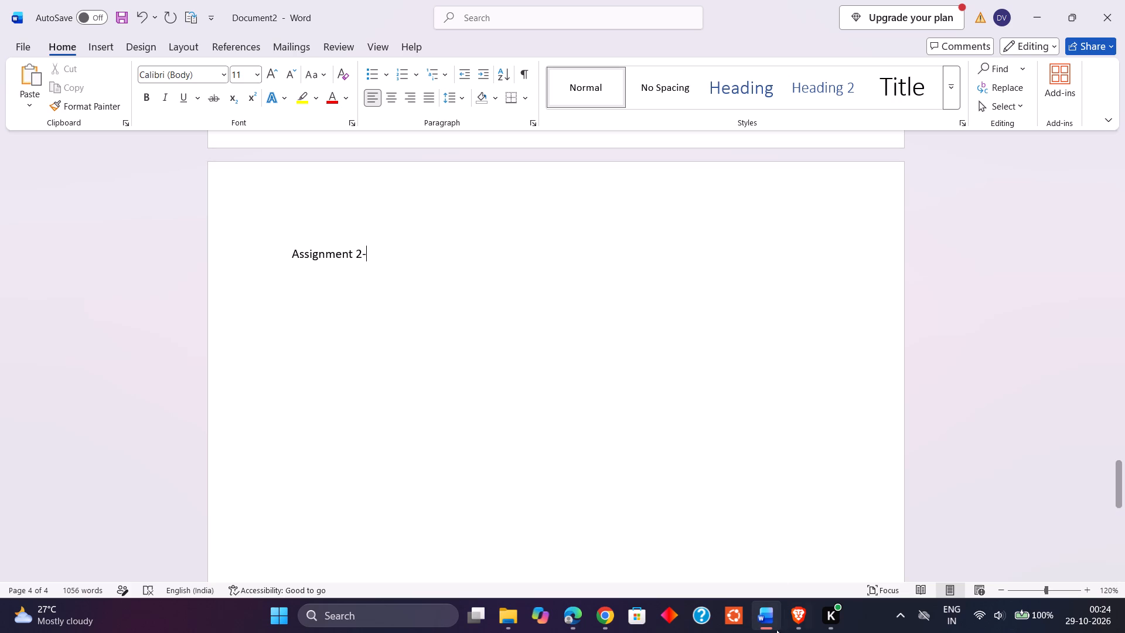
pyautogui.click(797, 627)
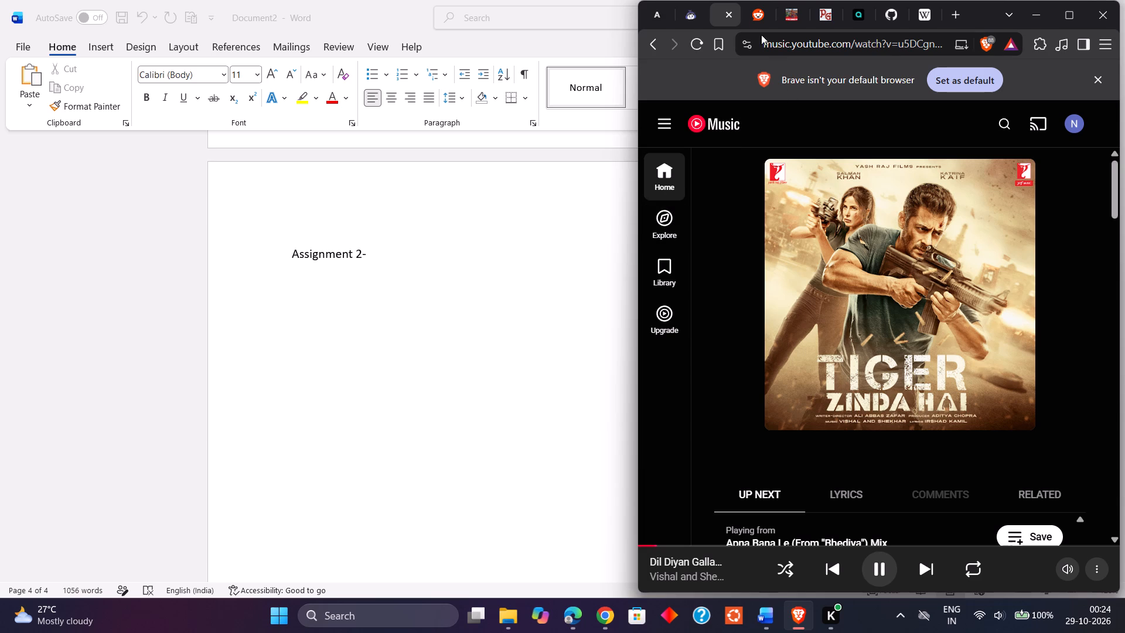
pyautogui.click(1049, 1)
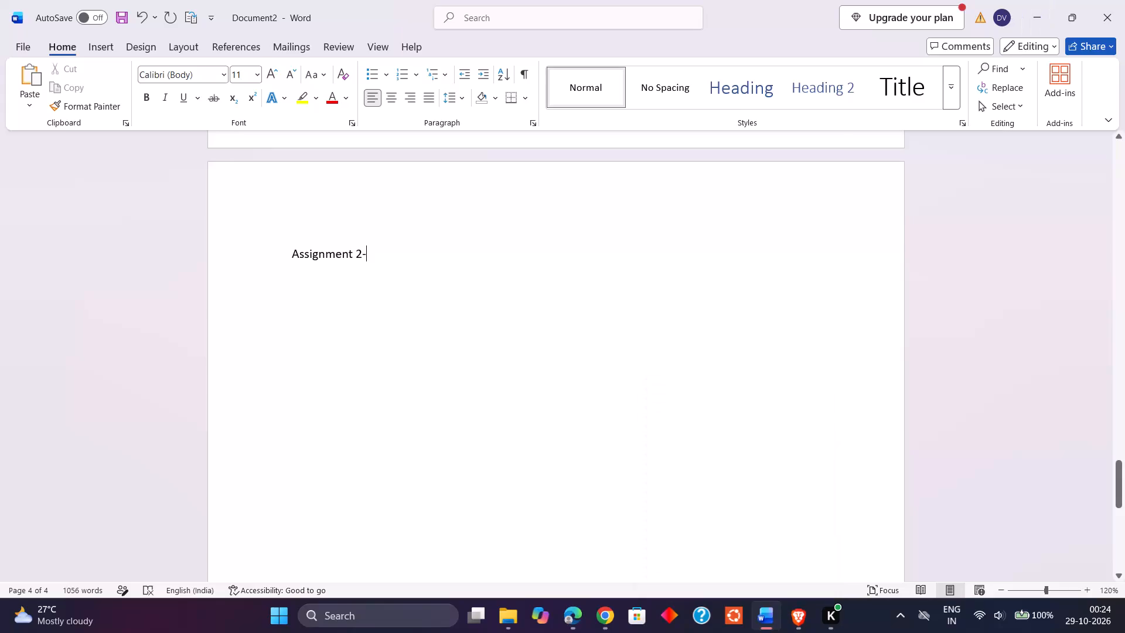
# Switch to YouTube in Edge and open the video "SPIDER-MAN: BRAND NEW DAY - The Letter" in a new tab.
pyautogui.click(579, 632)
pyautogui.click(40, 5)
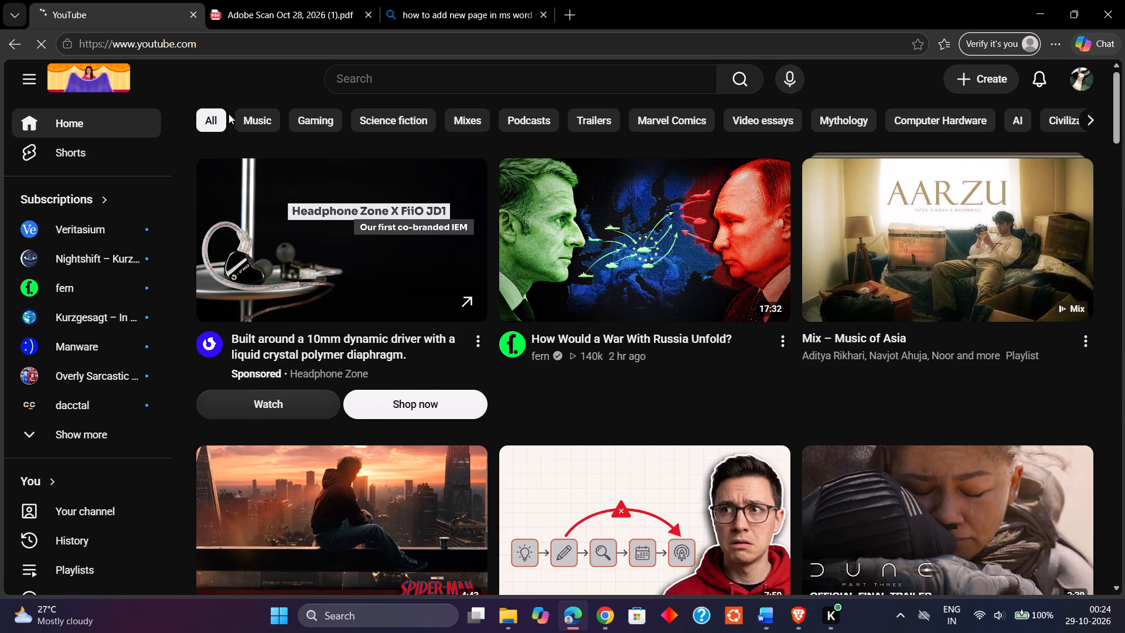
pyautogui.scroll(-3, 229, 114)
pyautogui.scroll(-3, 309, 307)
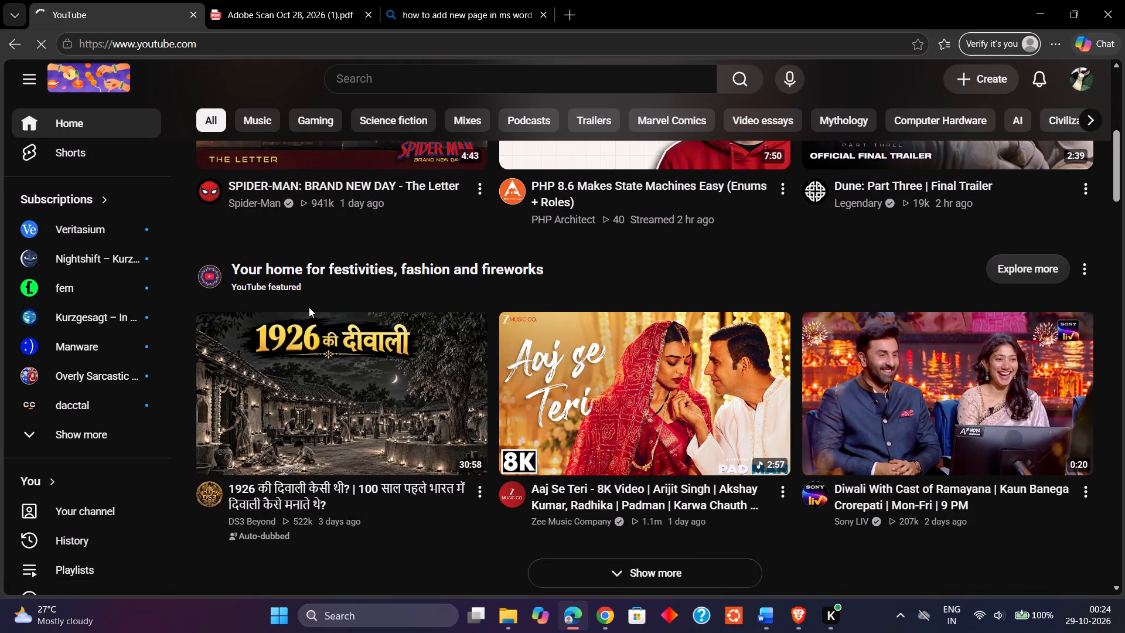
pyautogui.scroll(2, 309, 307)
pyautogui.scroll(-4, 309, 307)
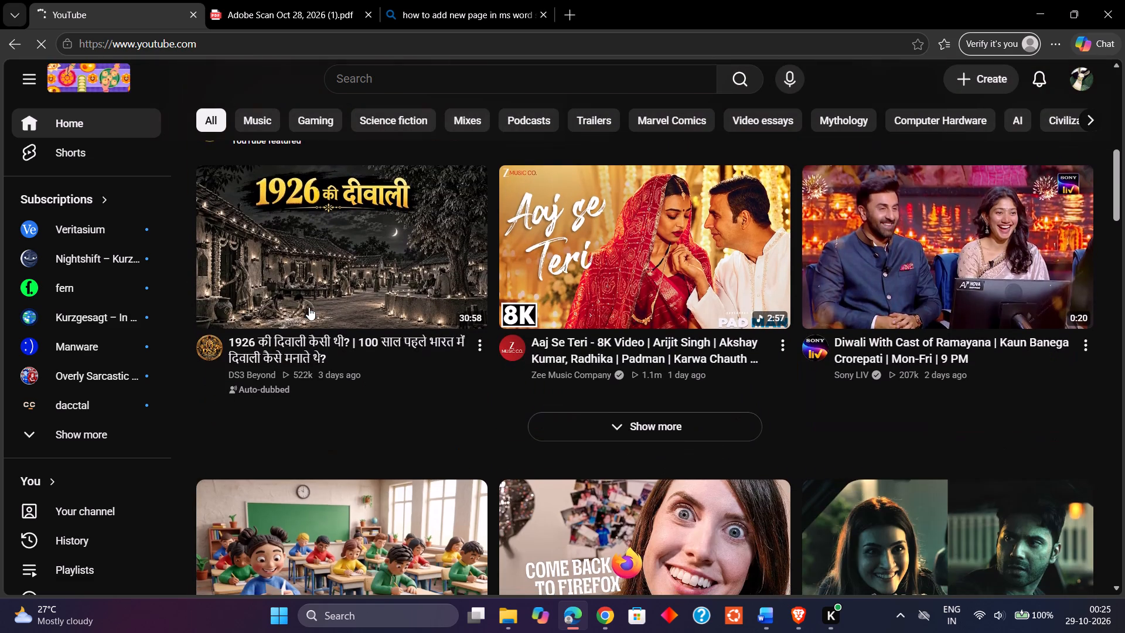
pyautogui.scroll(-1, 309, 307)
pyautogui.scroll(5, 309, 307)
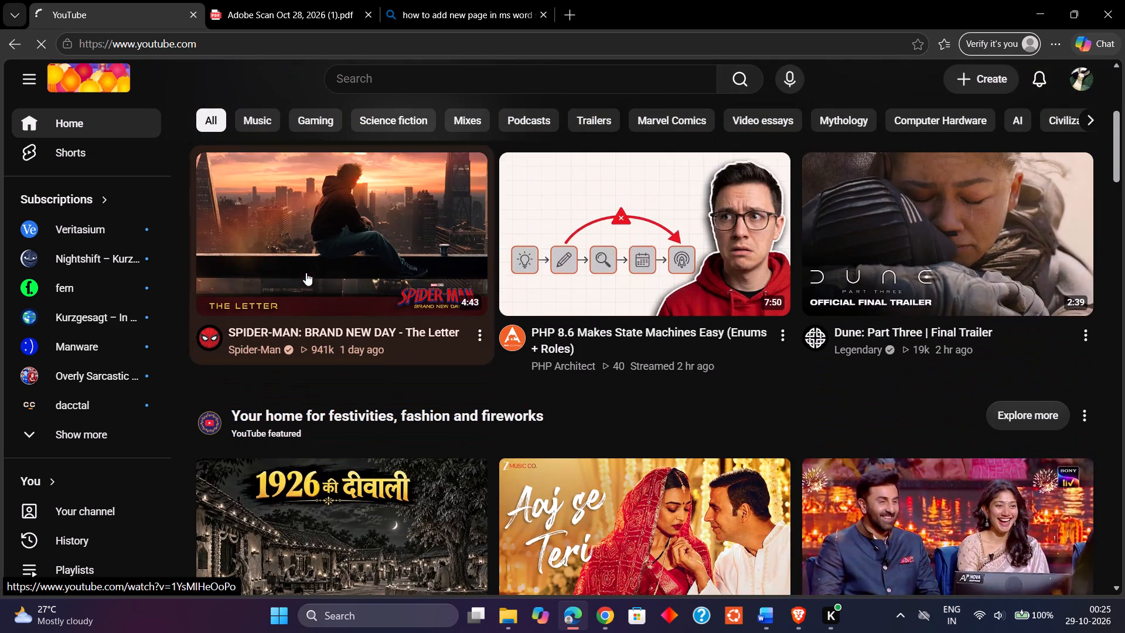
pyautogui.rightClick(304, 246)
pyautogui.click(347, 145)
# Find the JioHotstar "Obsession | 30th October" video in the YouTube feed and open it in a new tab.
pyautogui.scroll(-4, 347, 145)
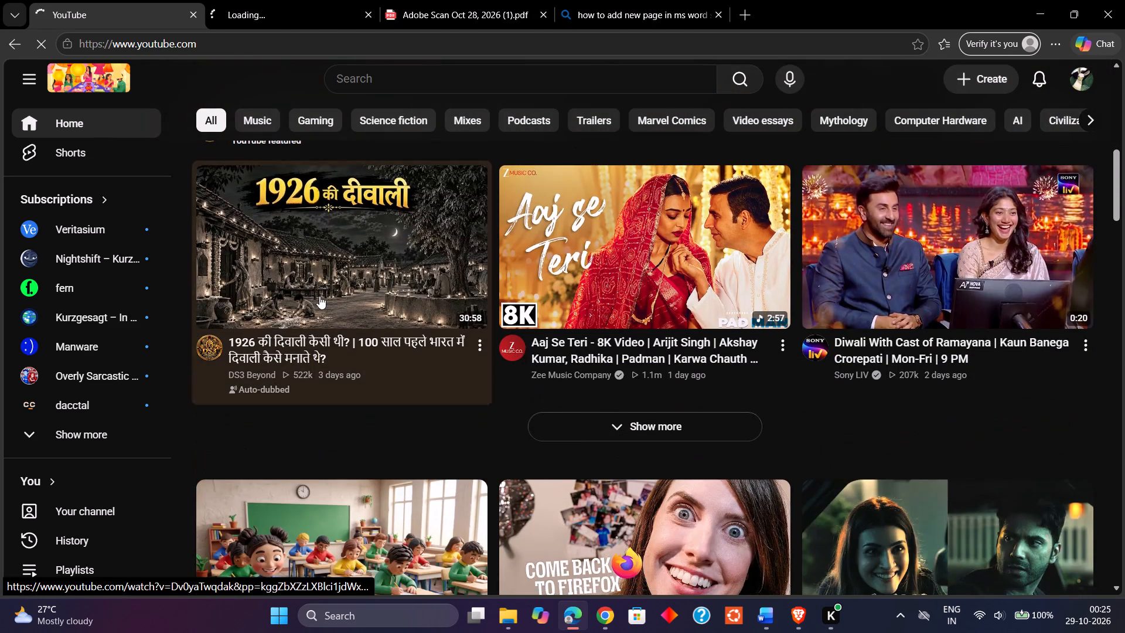
pyautogui.scroll(-7, 319, 302)
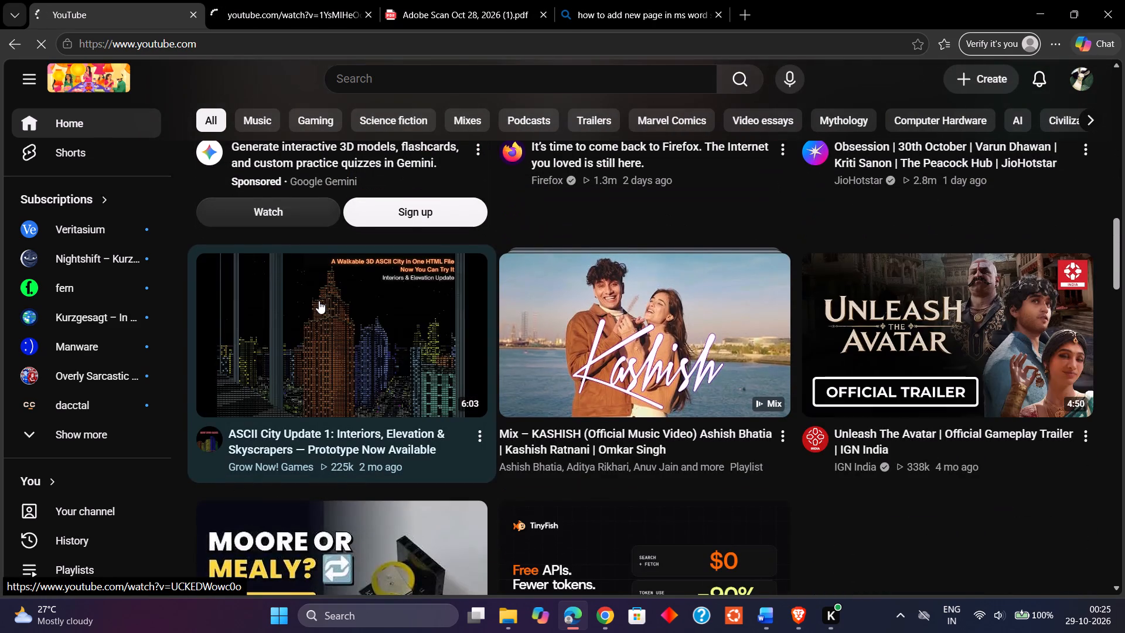
pyautogui.scroll(2, 319, 301)
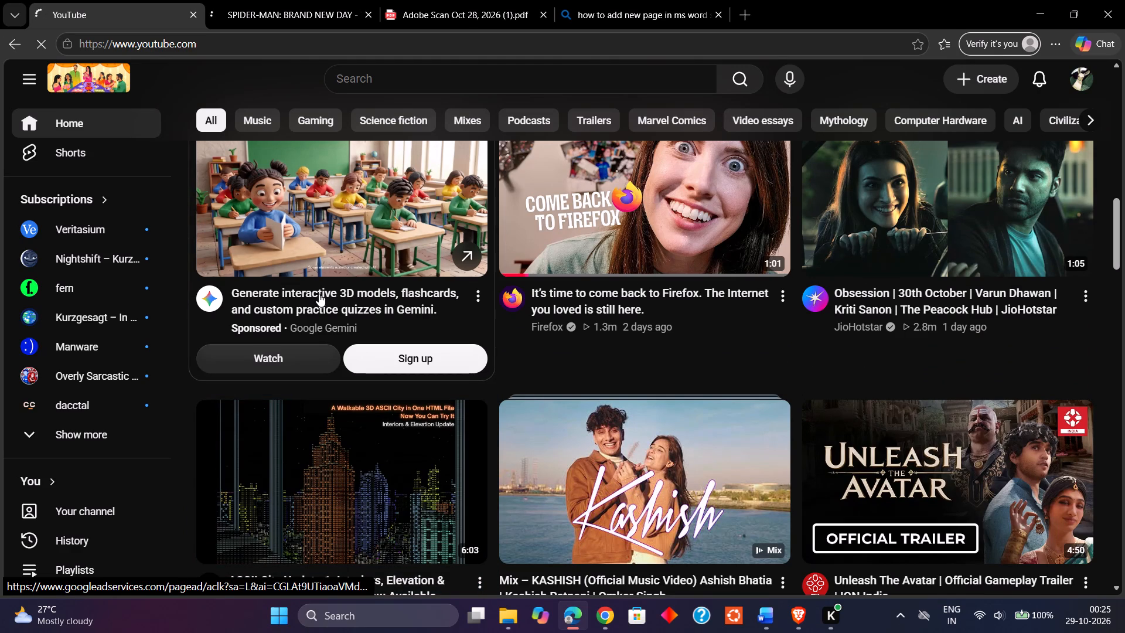
pyautogui.rightClick(874, 206)
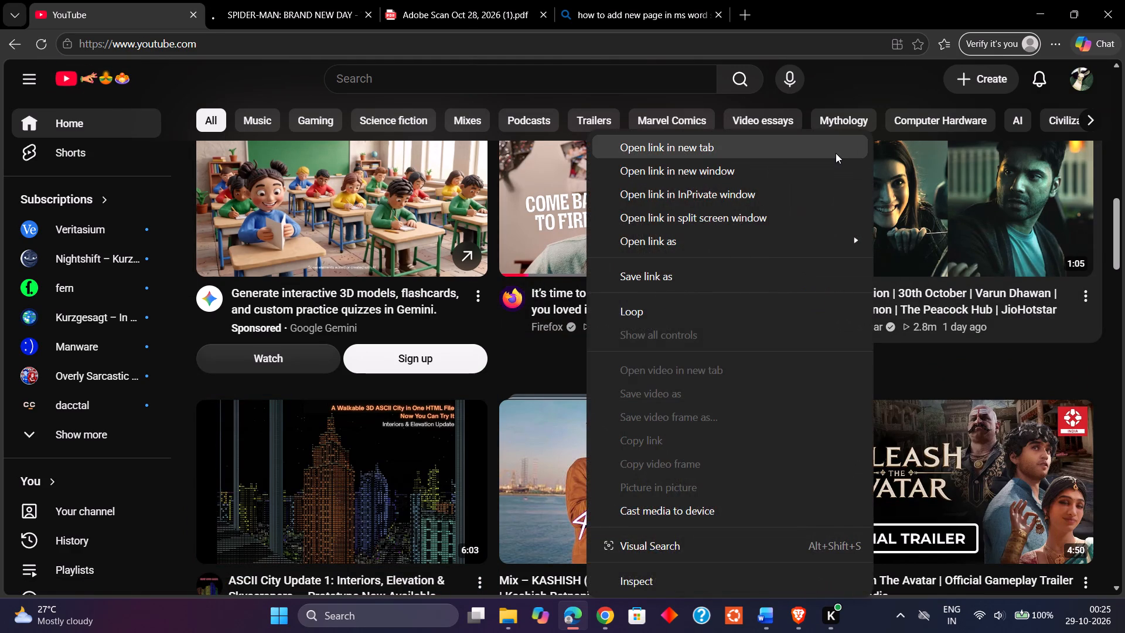
pyautogui.click(836, 153)
# Browse further through the recommended videos in the YouTube home feed.
pyautogui.scroll(-3, 700, 322)
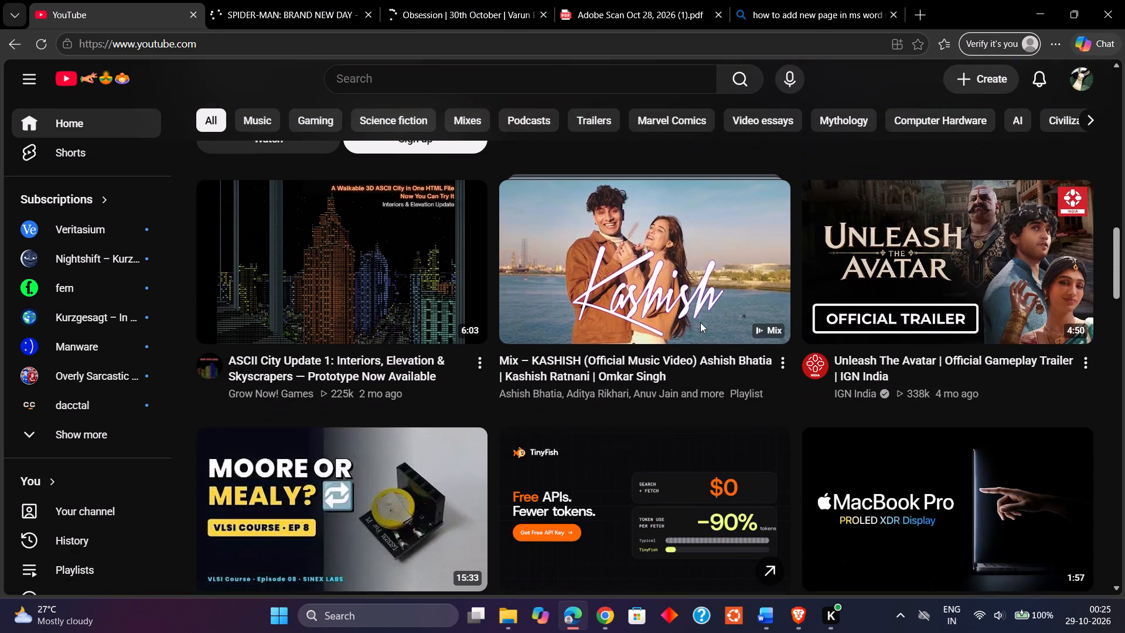
pyautogui.scroll(-1, 481, 387)
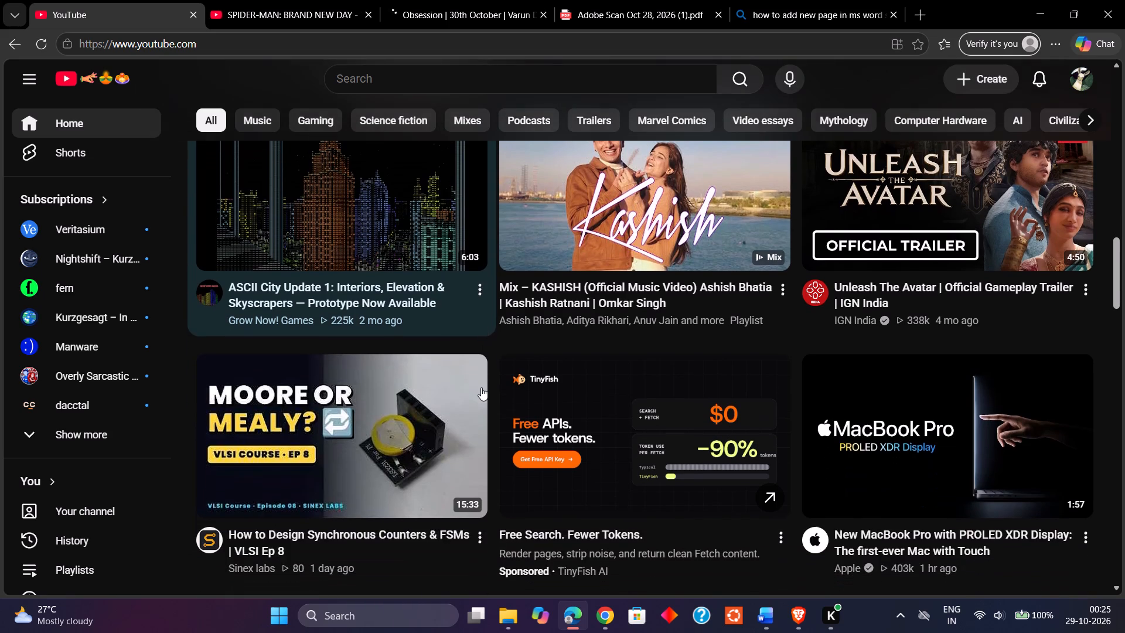
pyautogui.scroll(-2, 481, 387)
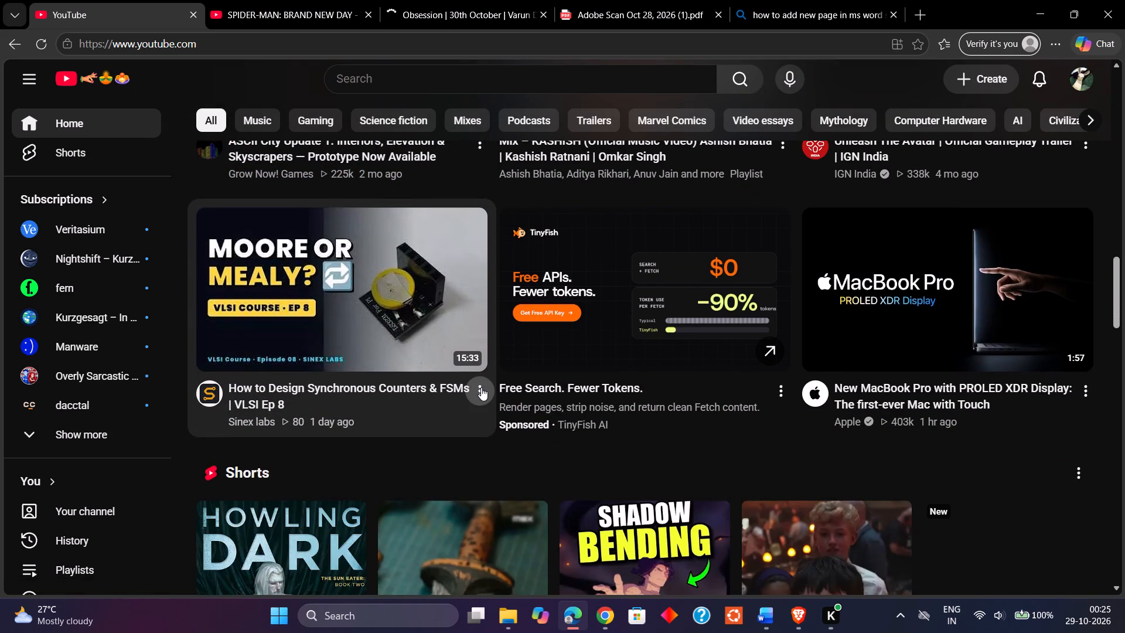
pyautogui.scroll(-3, 383, 401)
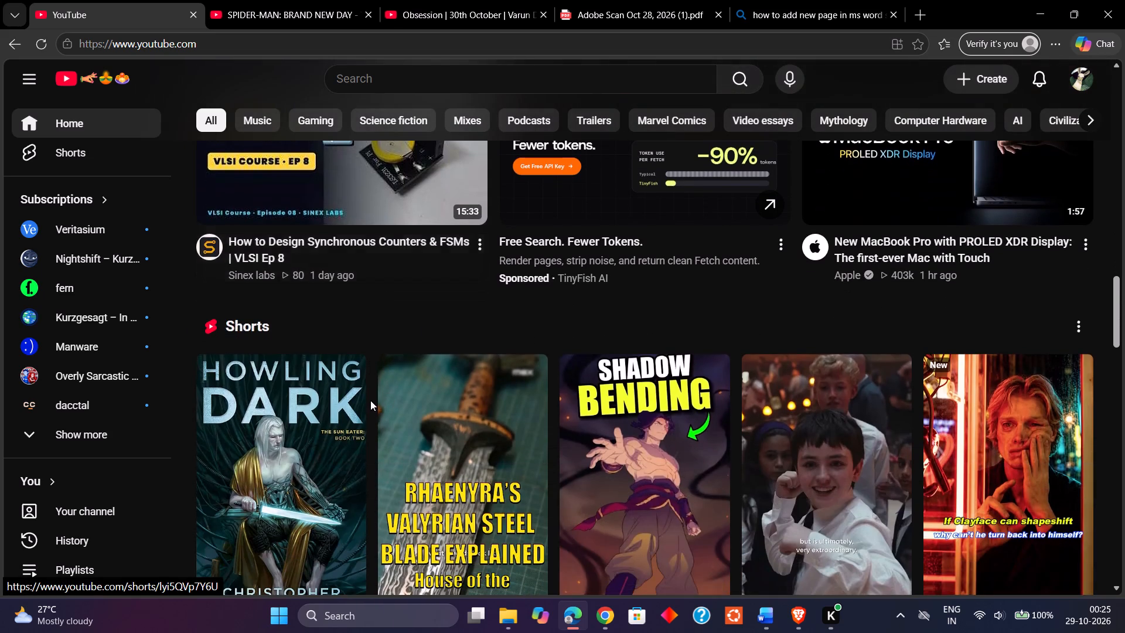
pyautogui.scroll(-2, 370, 400)
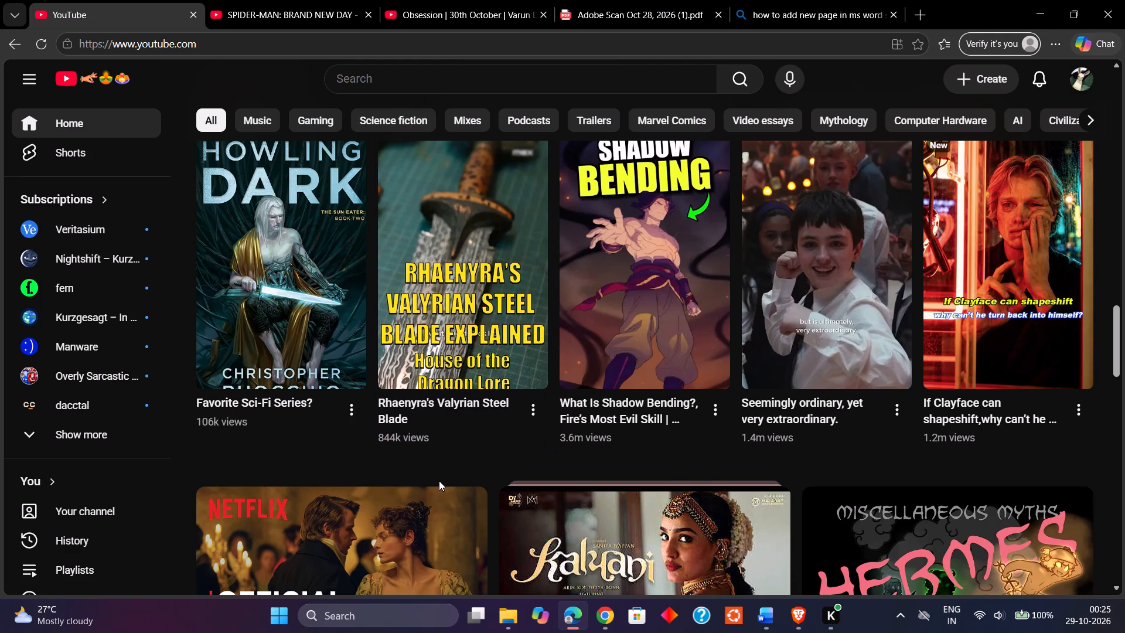
pyautogui.scroll(-1, 439, 481)
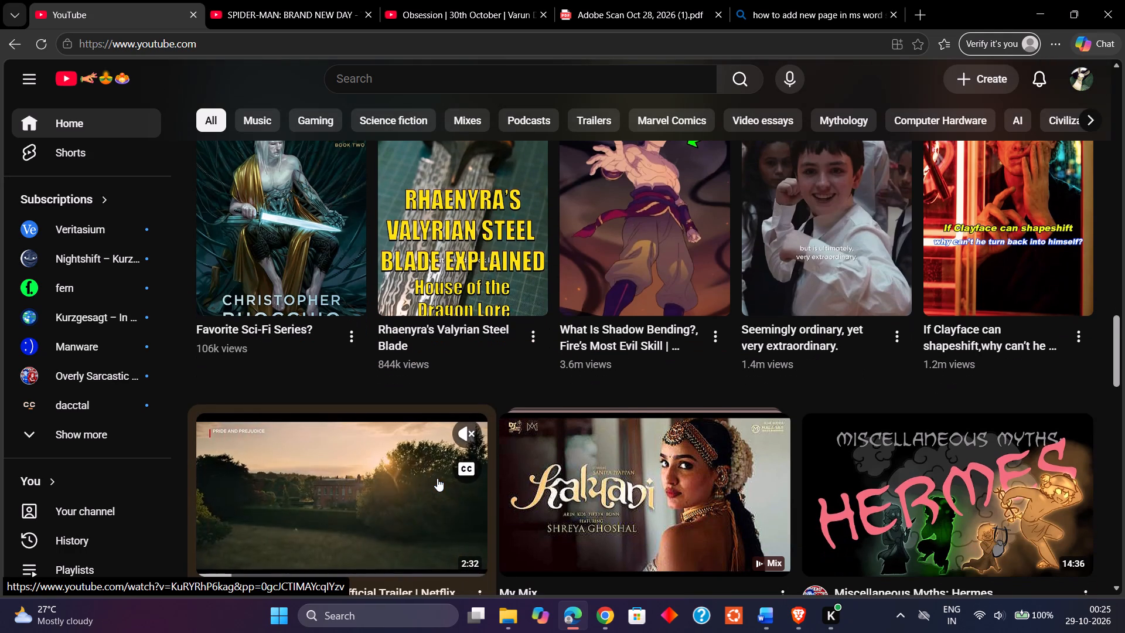
pyautogui.scroll(-3, 437, 476)
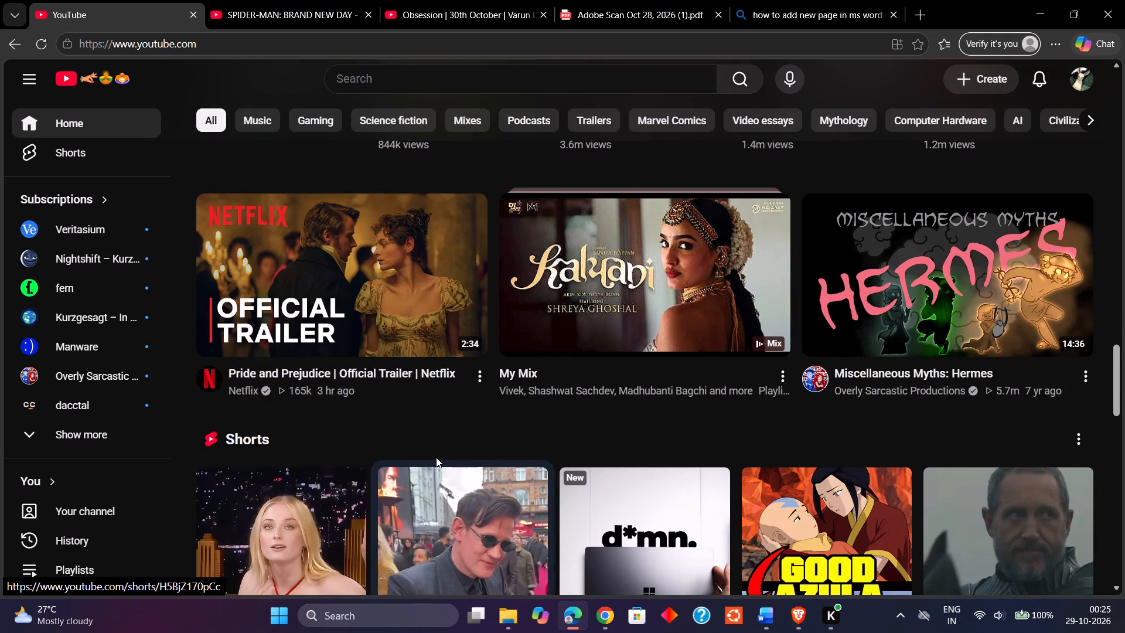
pyautogui.scroll(-2, 414, 409)
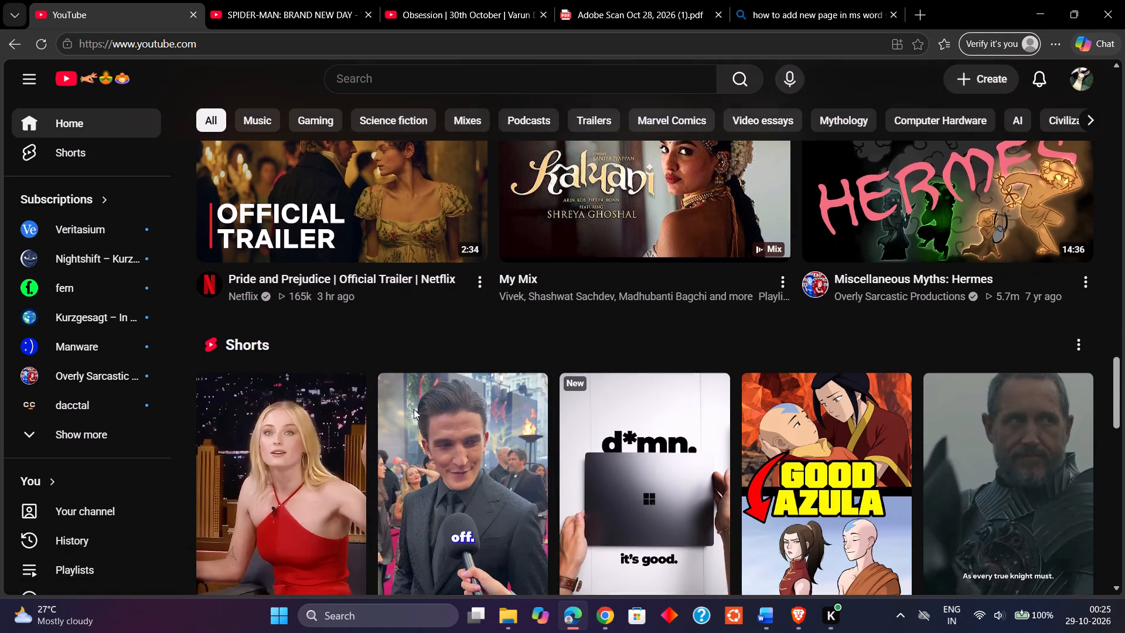
pyautogui.scroll(-3, 414, 409)
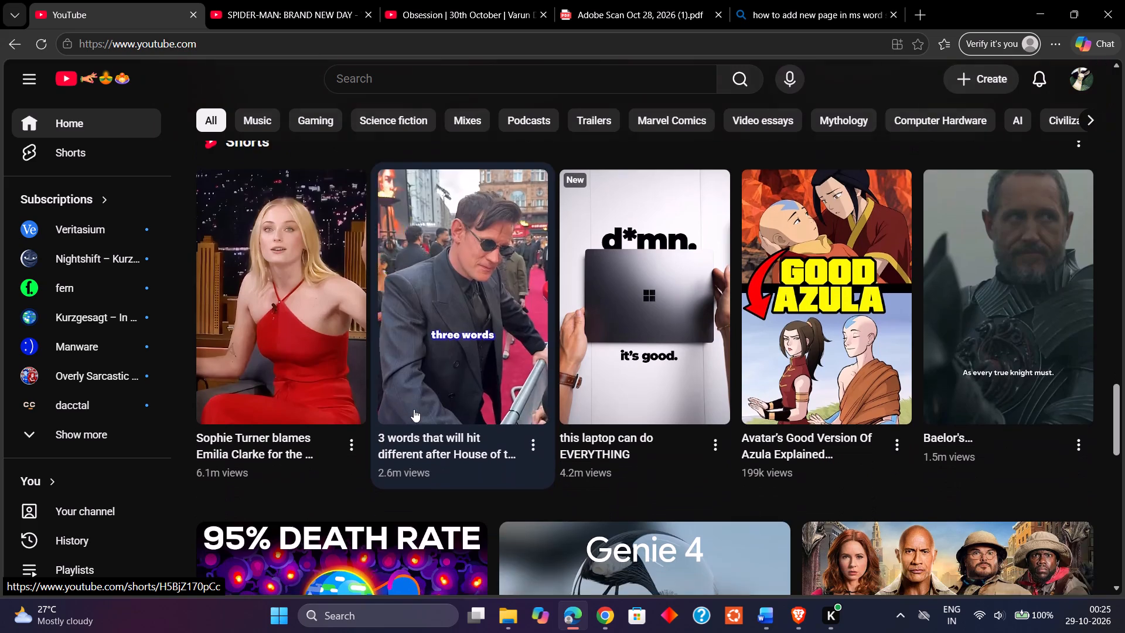
pyautogui.scroll(-5, 452, 400)
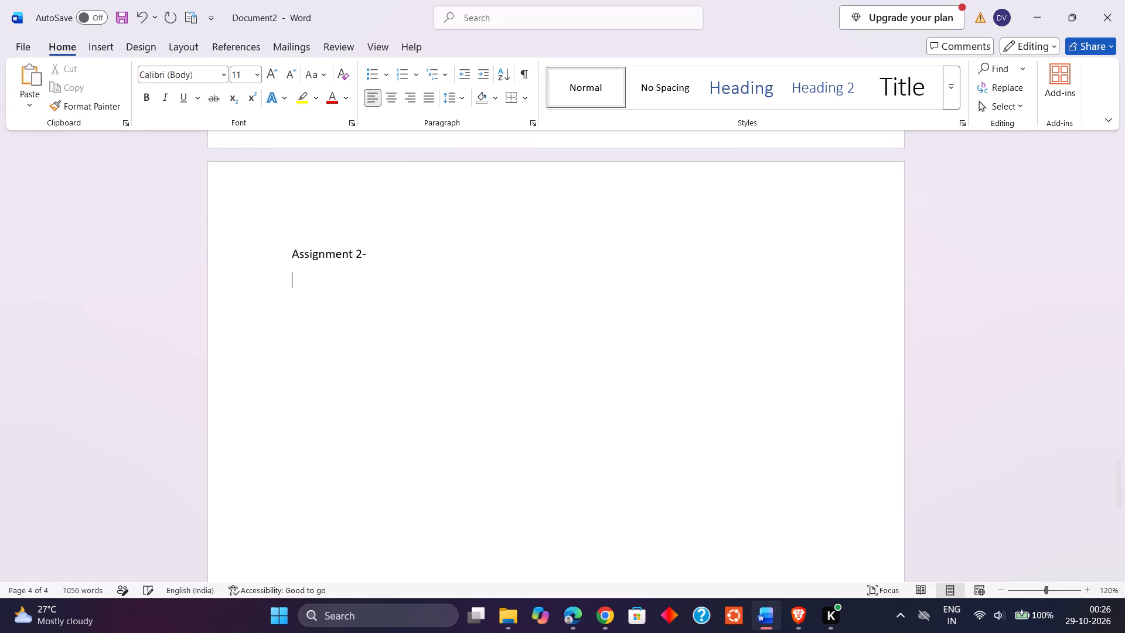
pyautogui.hotkey('ctrl', 'v')
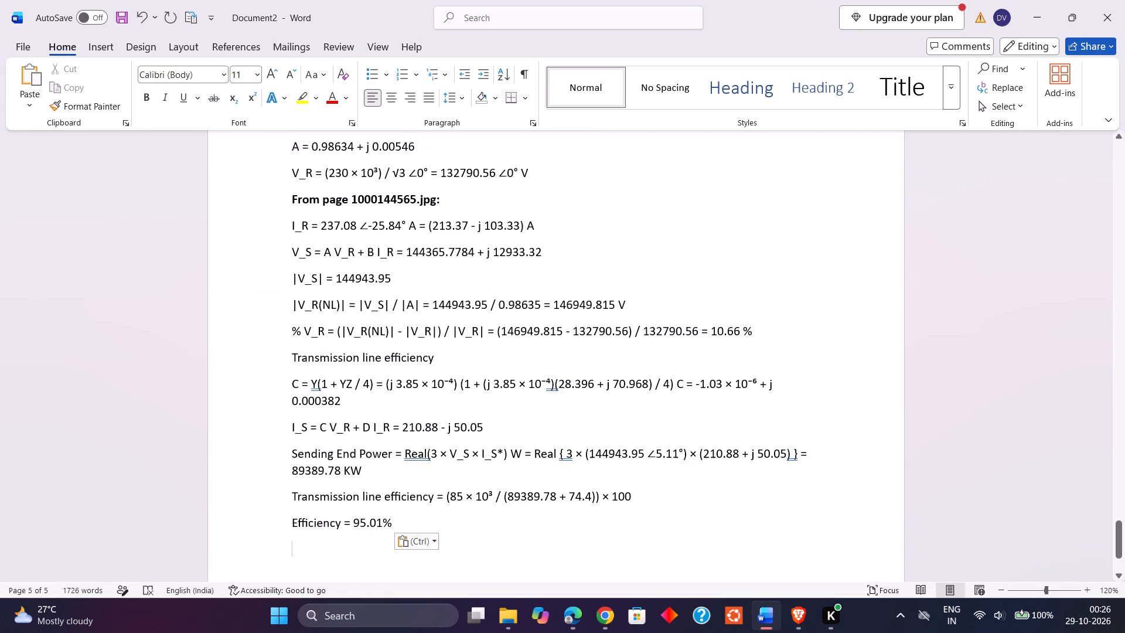
# Delete the "From page 1000144565.jpg:" line from the pasted calculations.
pyautogui.moveTo(439, 198); pyautogui.dragTo(294, 193)
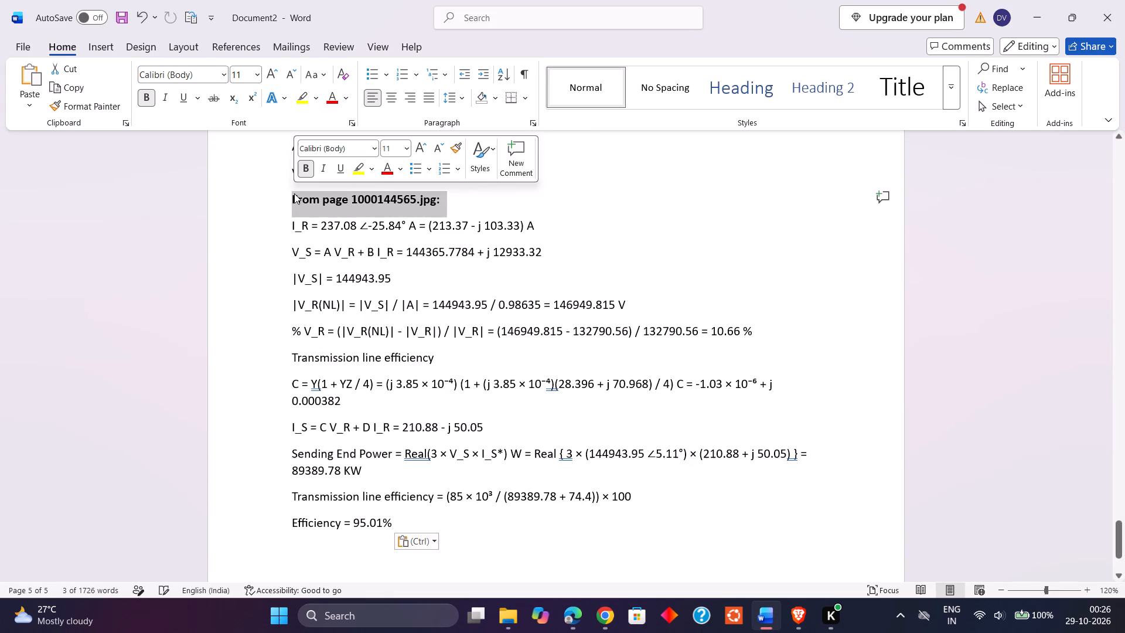
pyautogui.press('BackSpace')
# Delete the "From page 1000144564.jpg:" text below the Peterson's formula calculation, keeping its empty paragraph.
pyautogui.scroll(9, 294, 193)
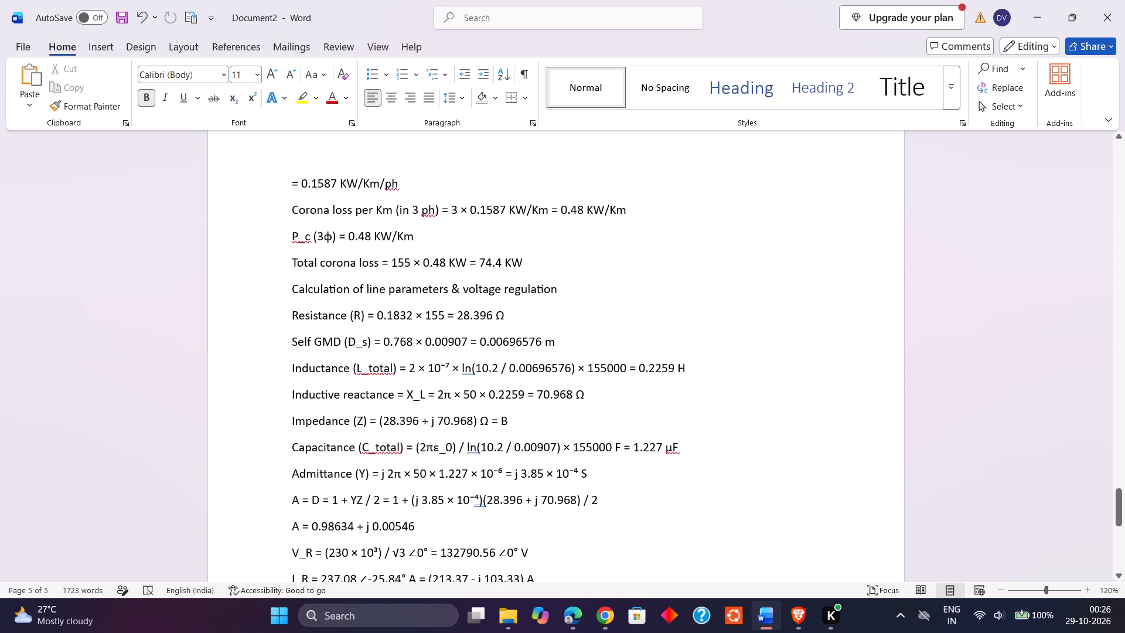
pyautogui.scroll(7, 310, 206)
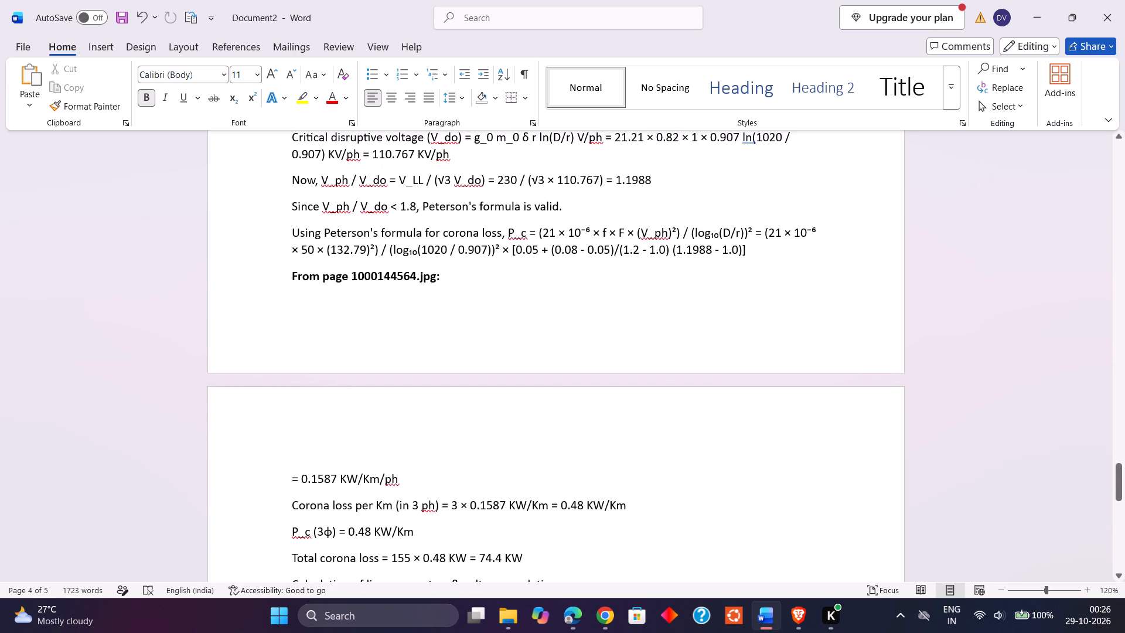
pyautogui.moveTo(434, 277); pyautogui.dragTo(287, 283)
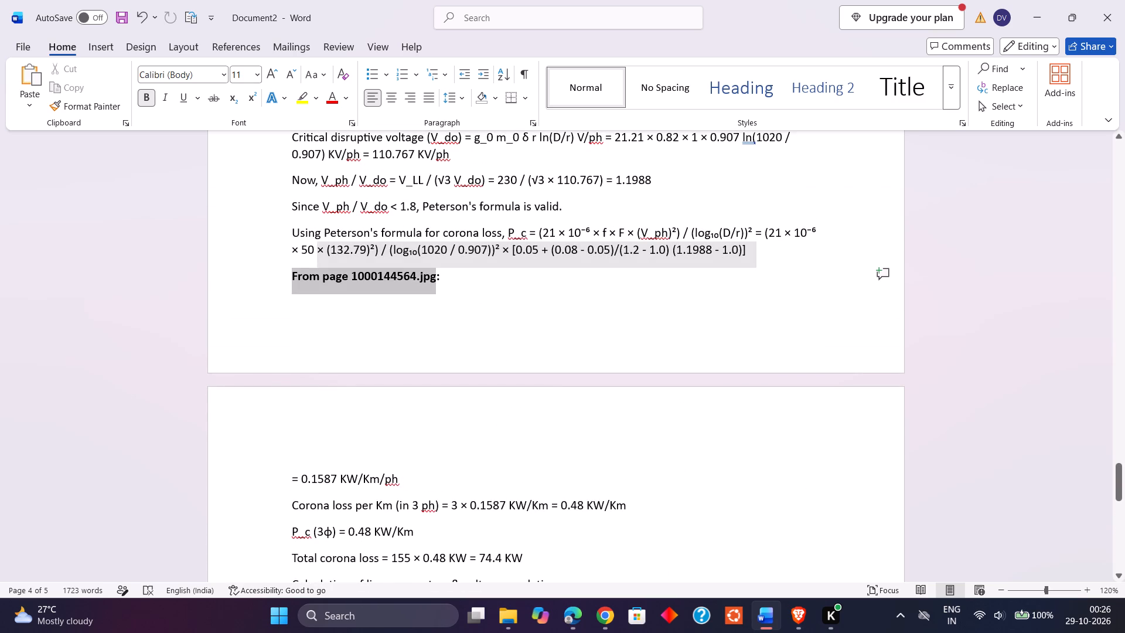
pyautogui.moveTo(287, 283); pyautogui.dragTo(286, 283)
pyautogui.press('BackSpace')
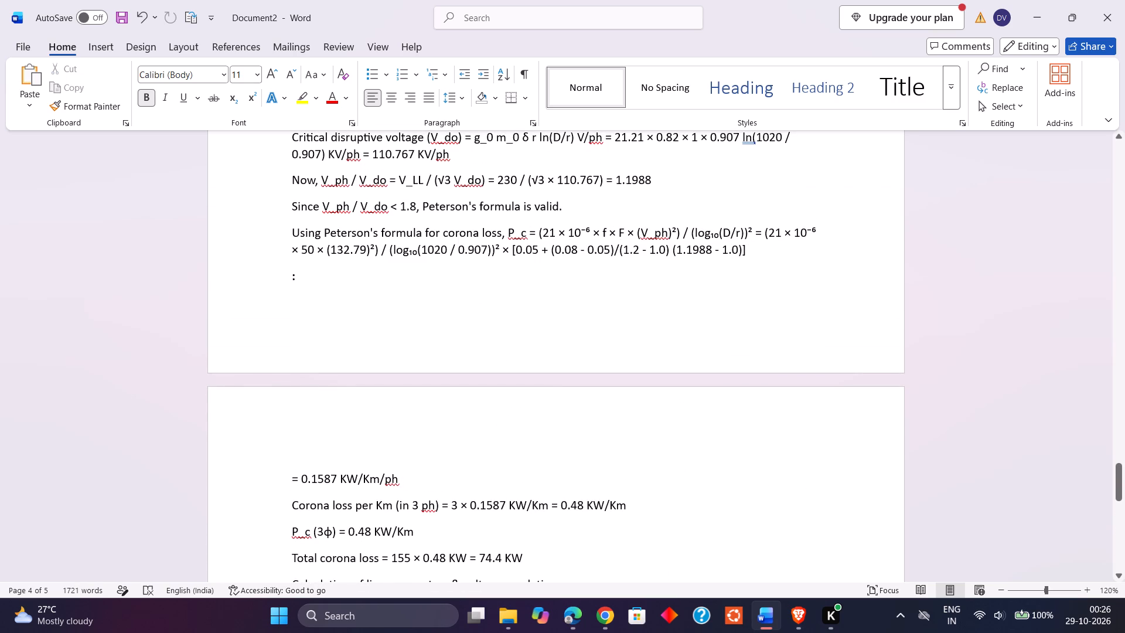
pyautogui.hotkey('ctrl', 'z')
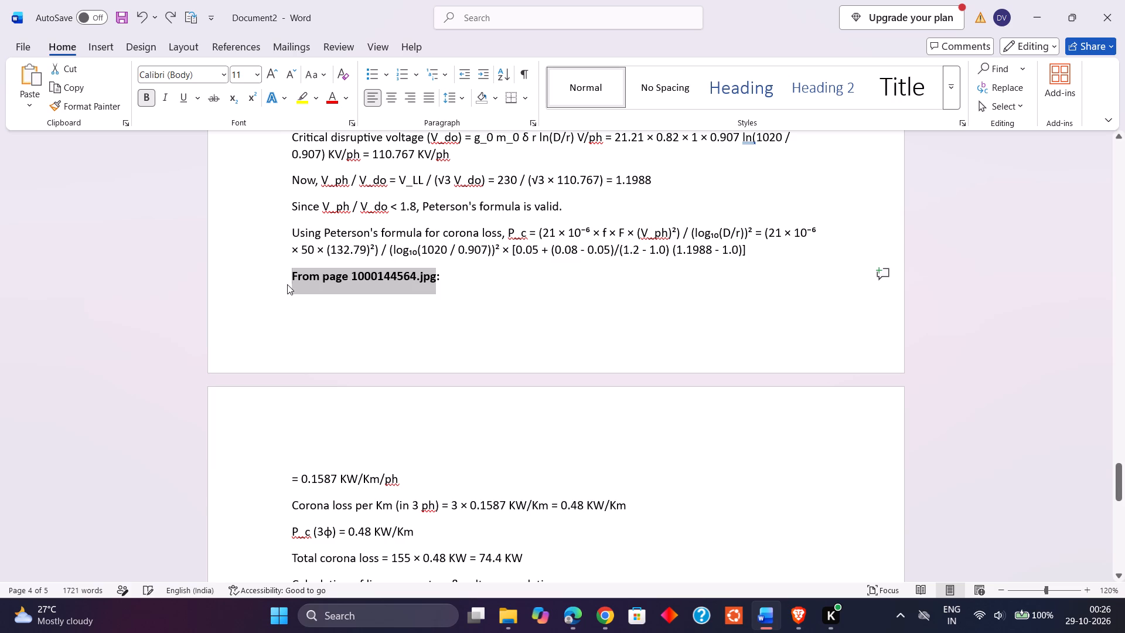
pyautogui.press('BackSpace')
pyautogui.press('Right')
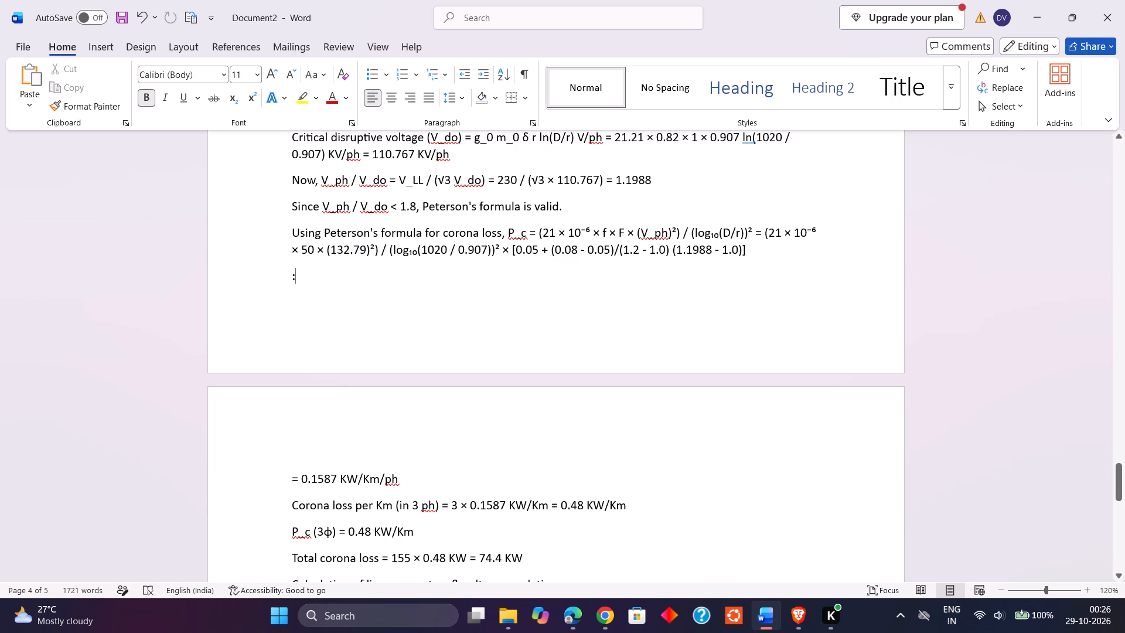
pyautogui.press('BackSpace')
pyautogui.press('BackSpace')
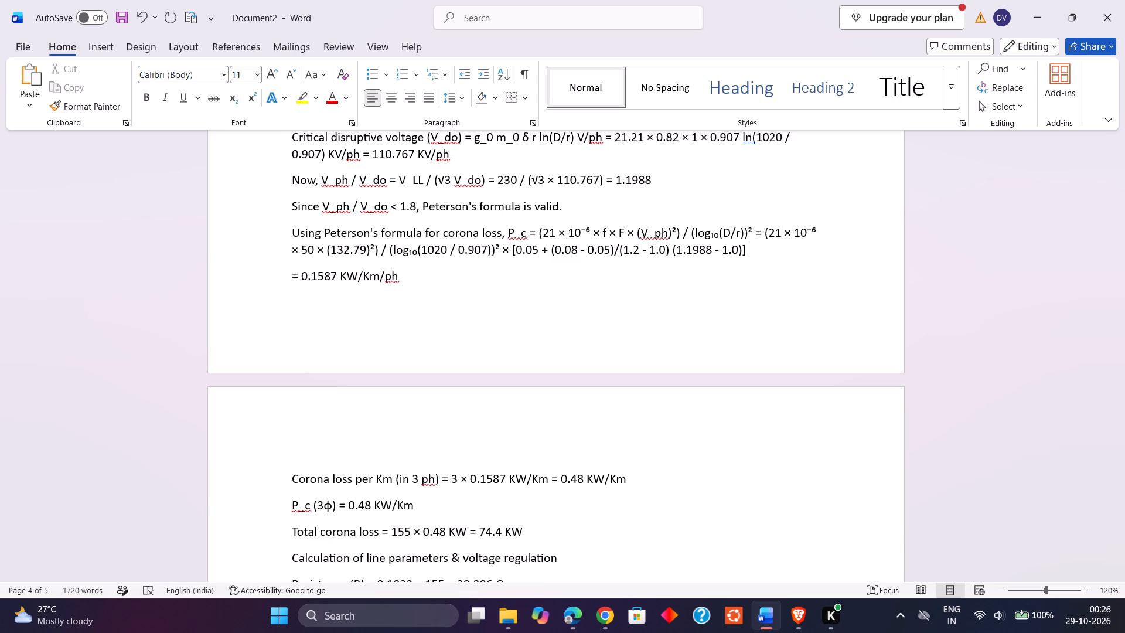
pyautogui.hotkey('ctrl', 'z')
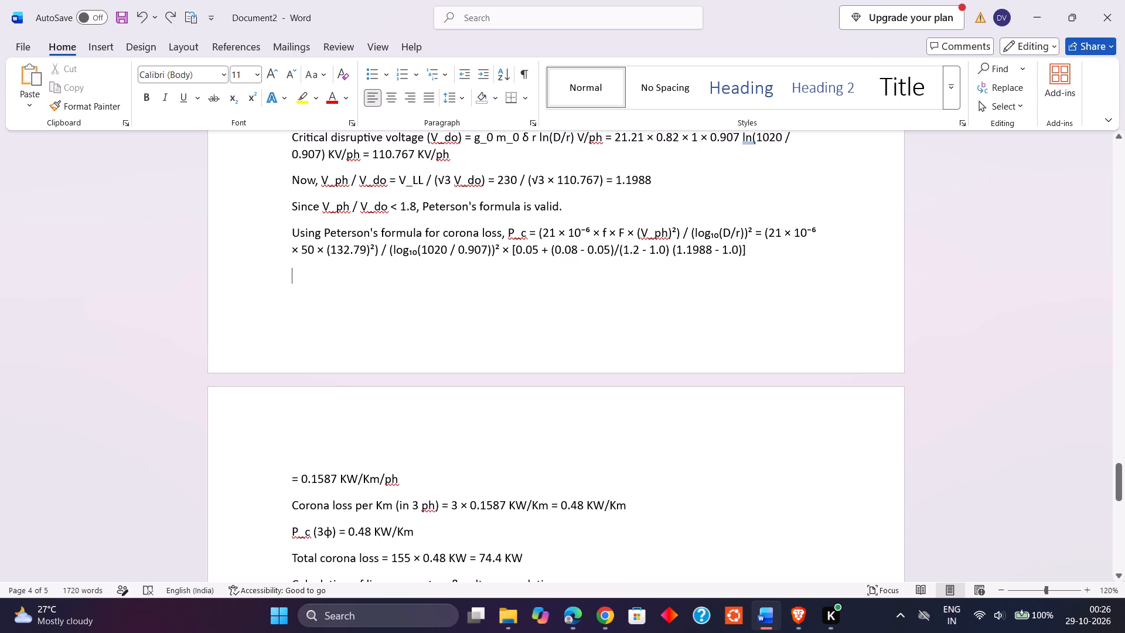
# Delete the "From page 1000144563.jpg:" line above the total corona loss per km in the Assignment 2 calculations.
pyautogui.scroll(4, 368, 313)
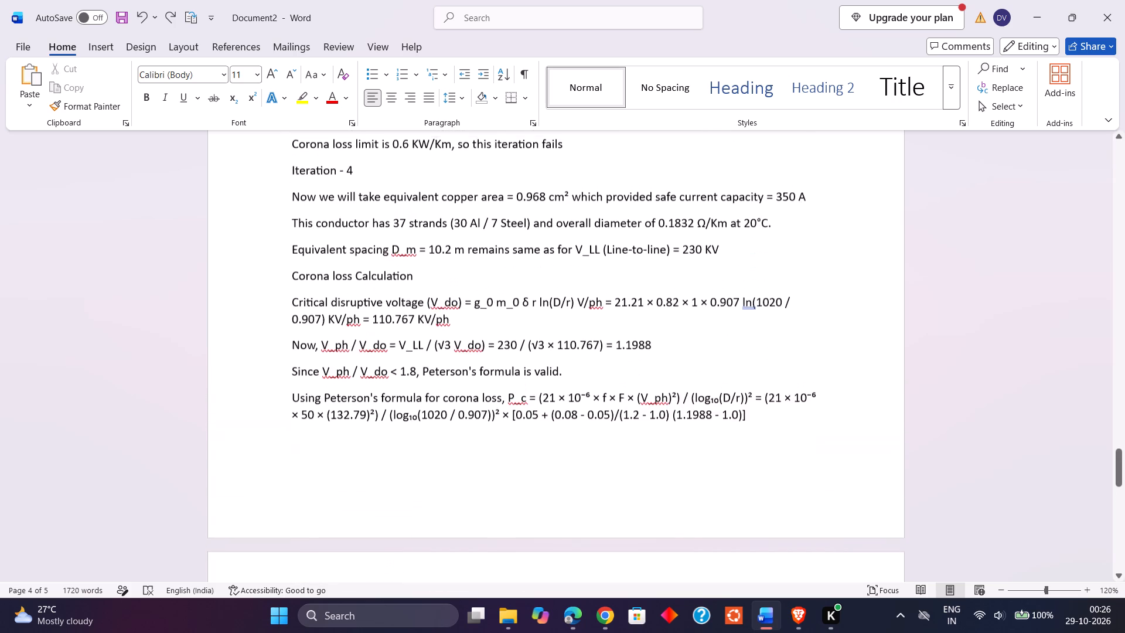
pyautogui.scroll(8, 368, 313)
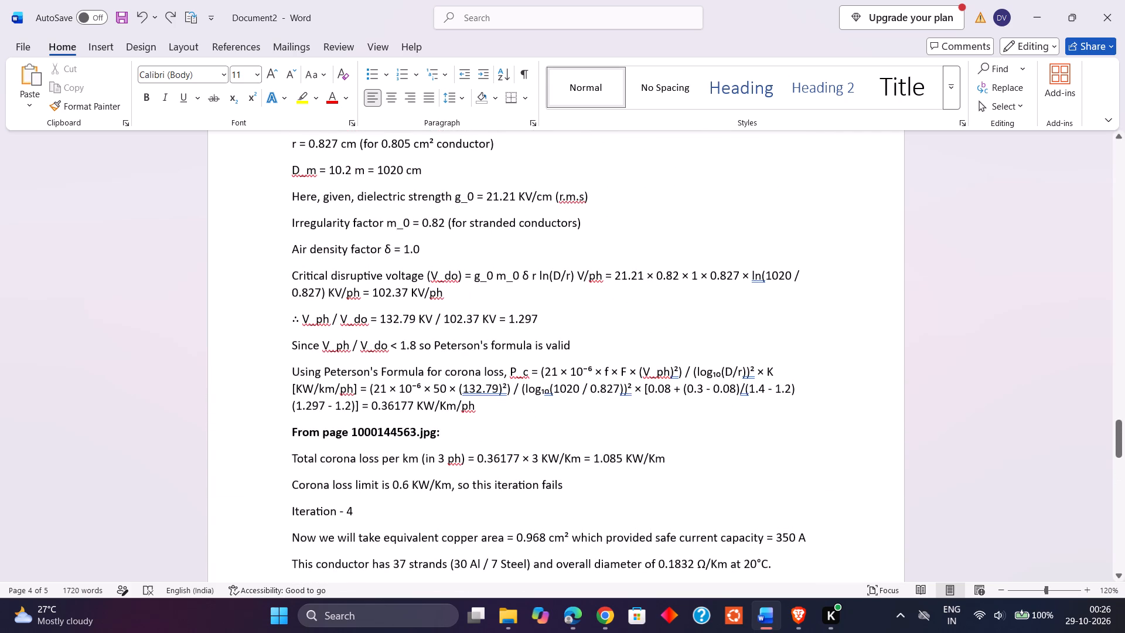
pyautogui.moveTo(462, 439); pyautogui.dragTo(297, 426)
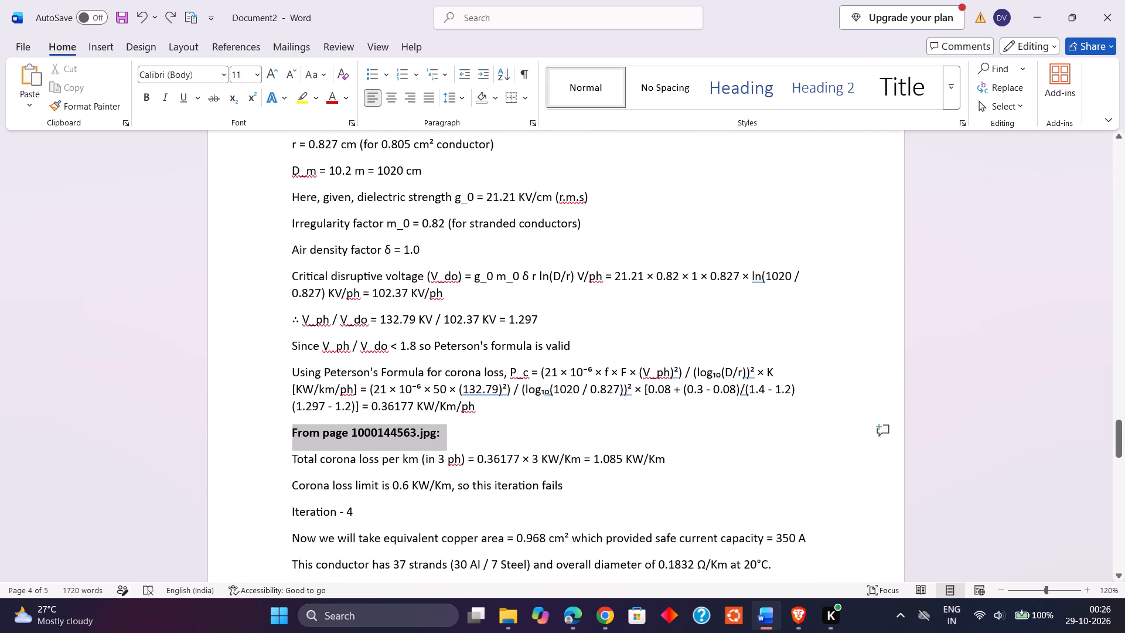
pyautogui.moveTo(297, 426); pyautogui.dragTo(296, 426)
pyautogui.press('BackSpace')
# Check the Assignment 2 text from its heading through the efficiency calculation for remaining source-page labels.
pyautogui.scroll(2, 296, 426)
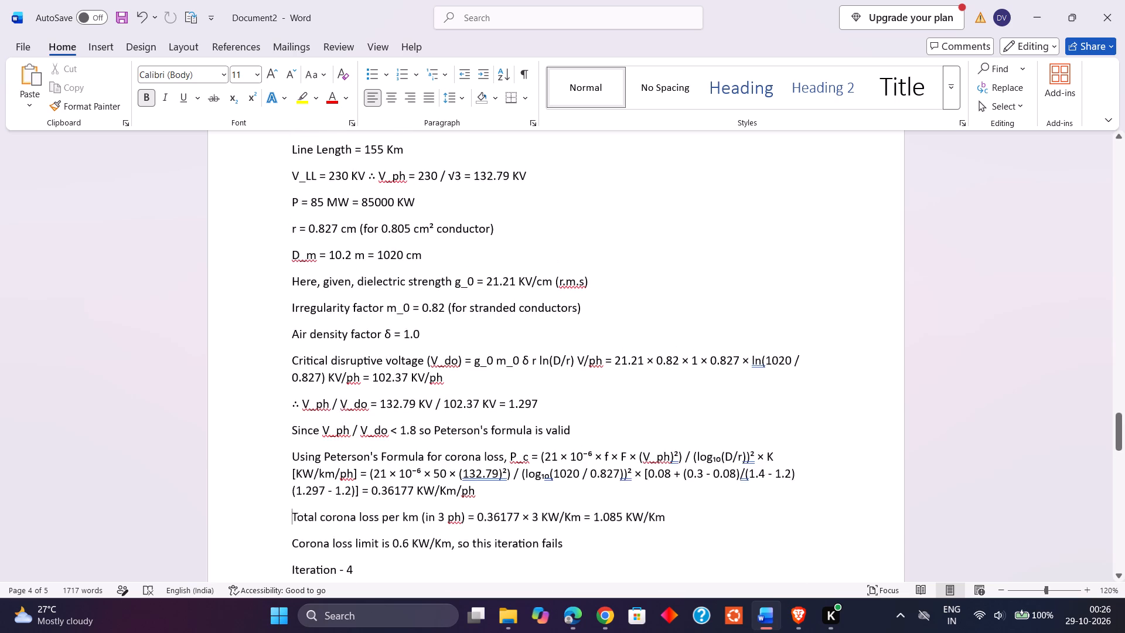
pyautogui.scroll(5, 296, 426)
pyautogui.scroll(2, 385, 368)
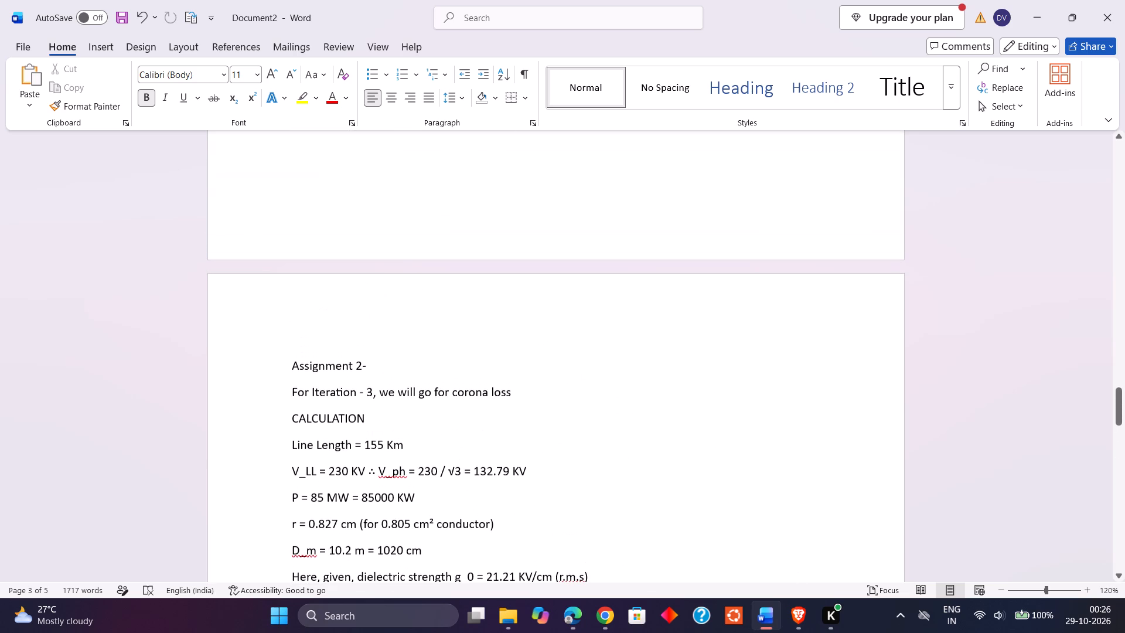
pyautogui.scroll(-15, 385, 368)
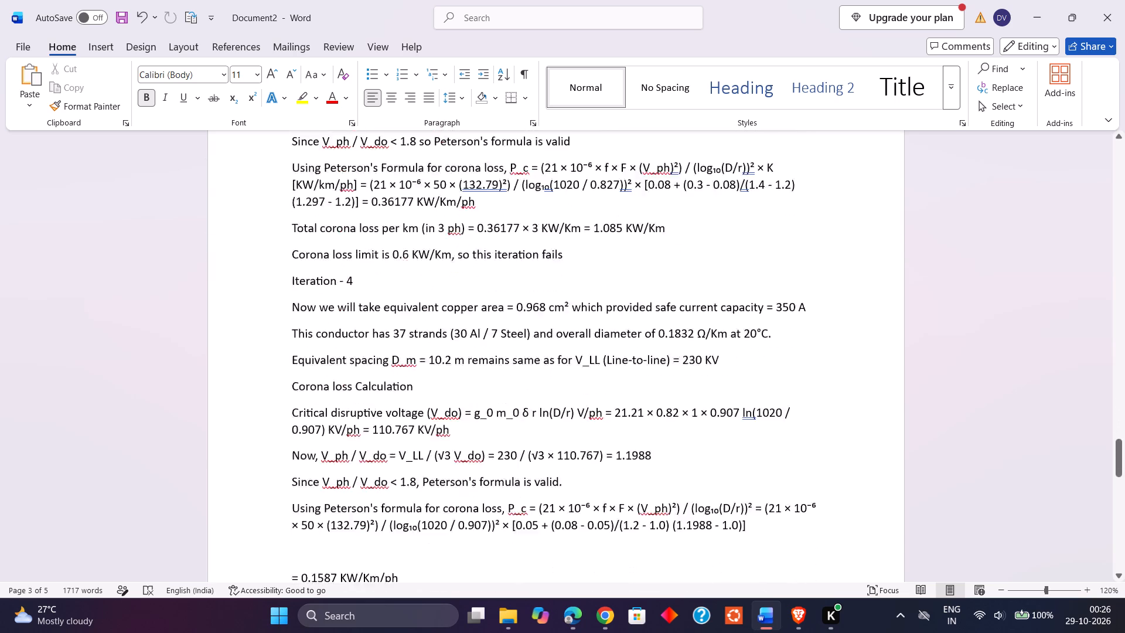
pyautogui.scroll(-12, 385, 368)
pyautogui.scroll(-13, 385, 368)
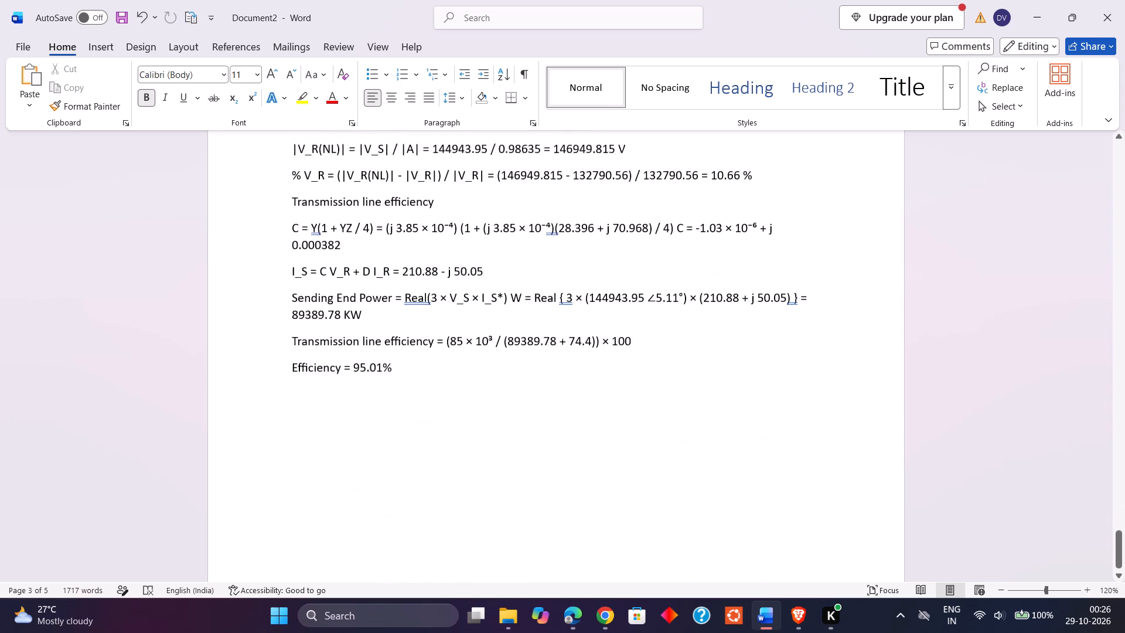
# Add a "FINAL SUMMARY" line below "Efficiency = 95.01%" at the end of the document, followed by a new empty paragraph.
pyautogui.scroll(-3, 385, 368)
pyautogui.click(434, 339)
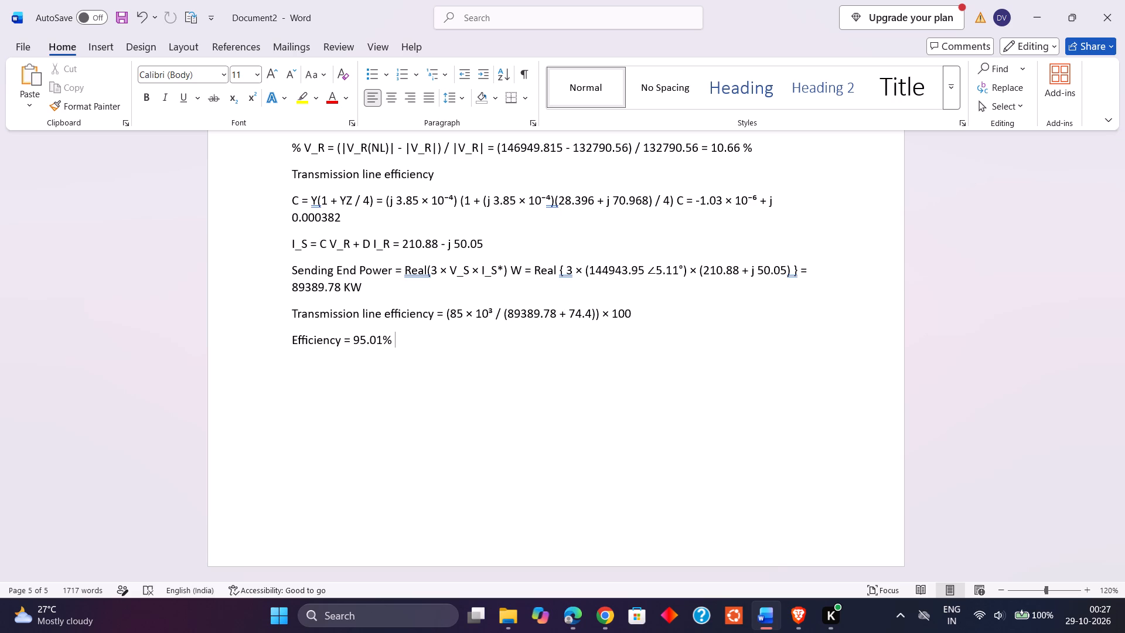
pyautogui.press('Return')
pyautogui.write('FIN')
pyautogui.write('AL SUMMARY')
pyautogui.press('Return')
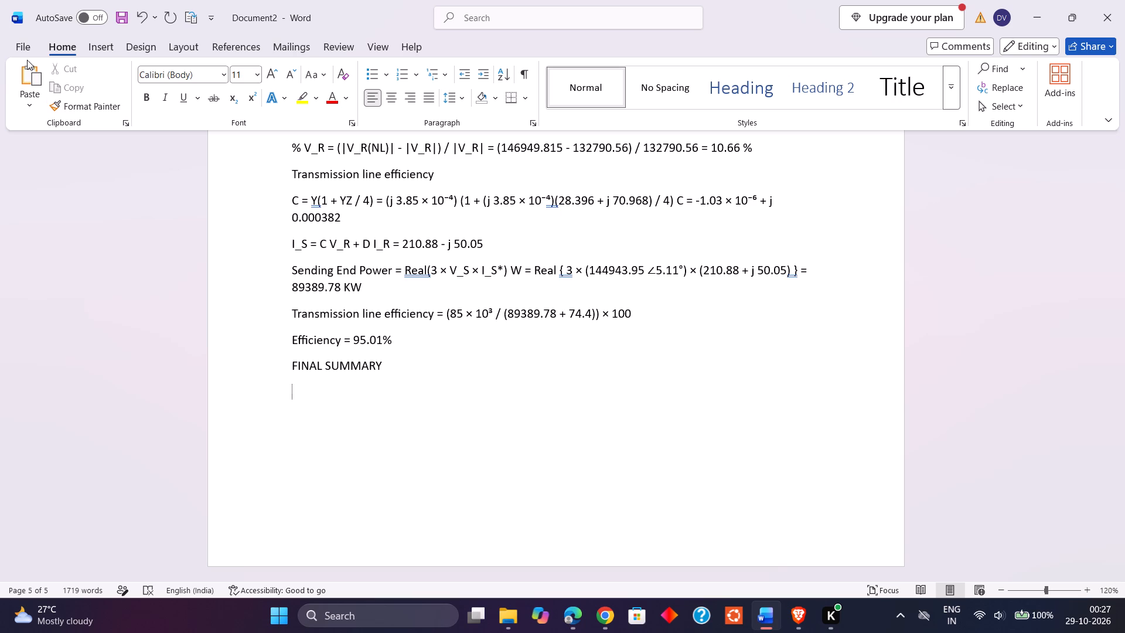
# Insert a table with 9 columns and 2 rows below "FINAL SUMMARY", using AutoFit to contents.
pyautogui.click(89, 44)
pyautogui.click(113, 77)
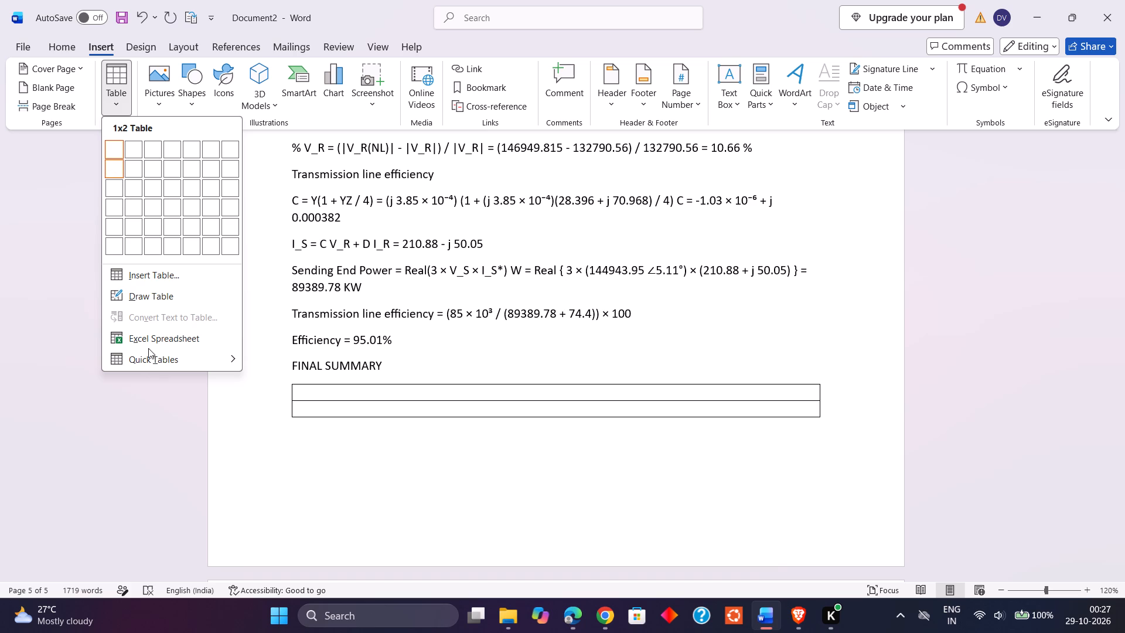
pyautogui.click(143, 300)
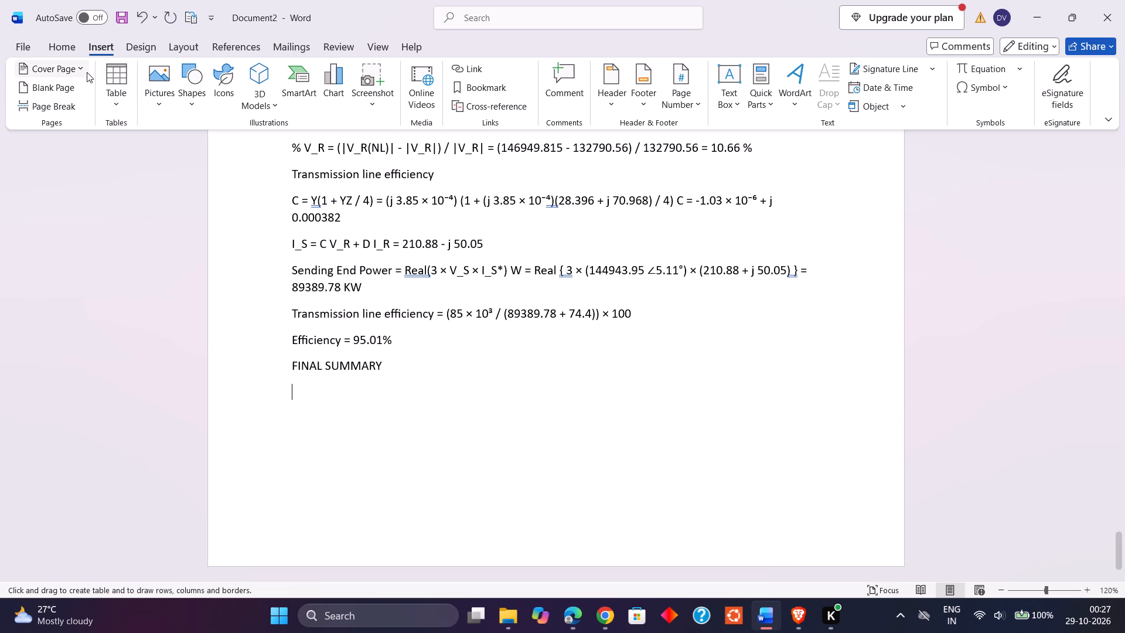
pyautogui.click(112, 89)
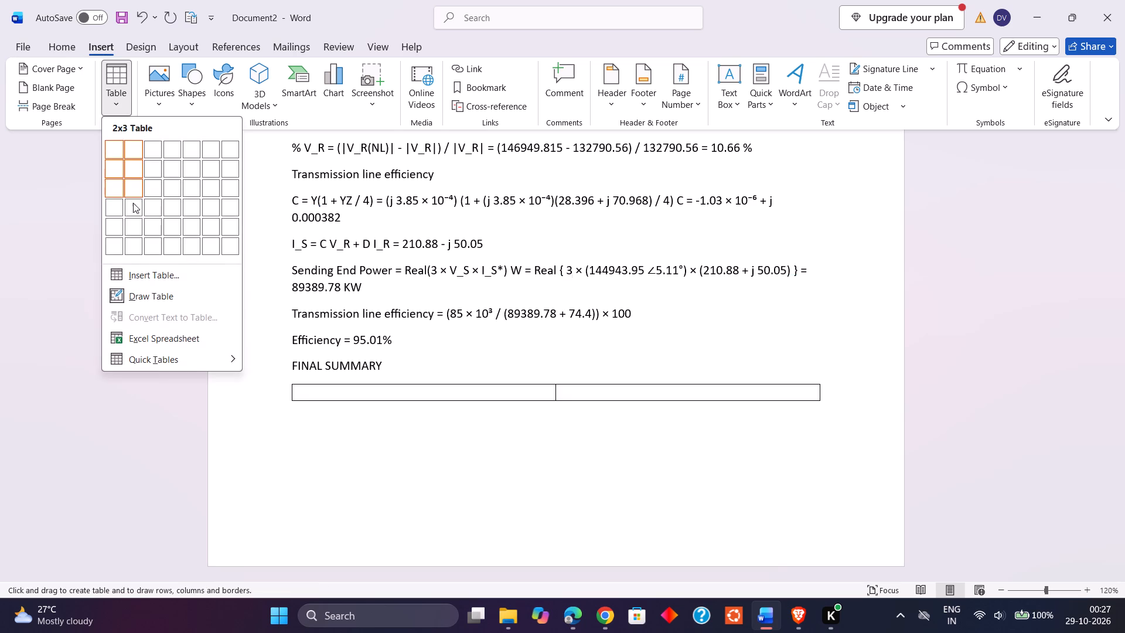
pyautogui.click(128, 274)
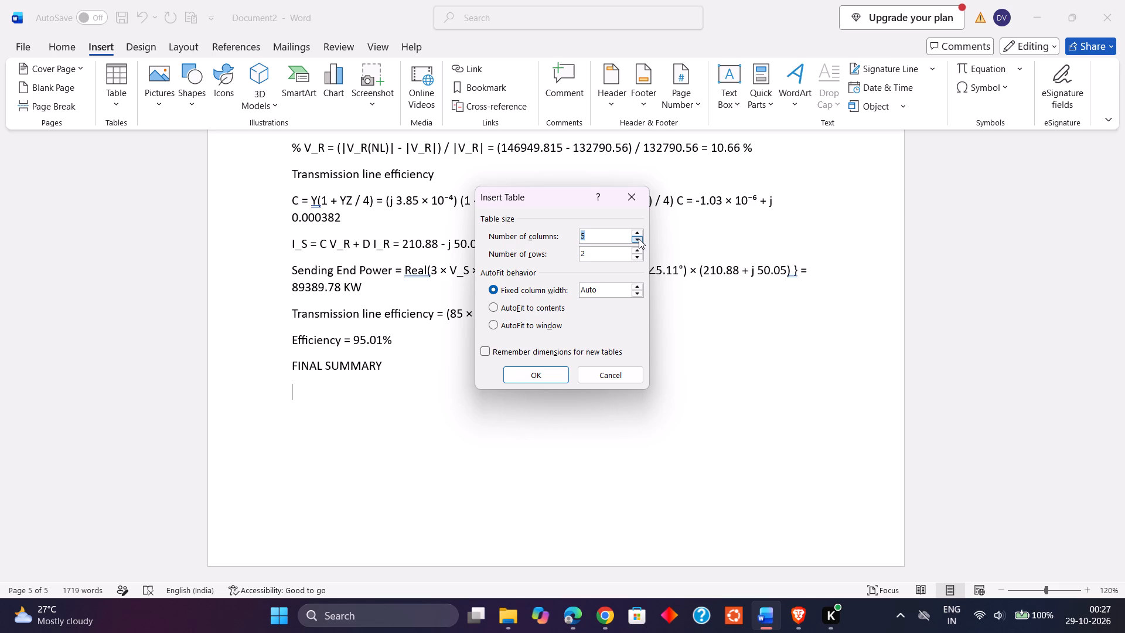
pyautogui.click(607, 229)
pyautogui.press('BackSpace')
pyautogui.press('9')
pyautogui.click(543, 312)
pyautogui.click(549, 376)
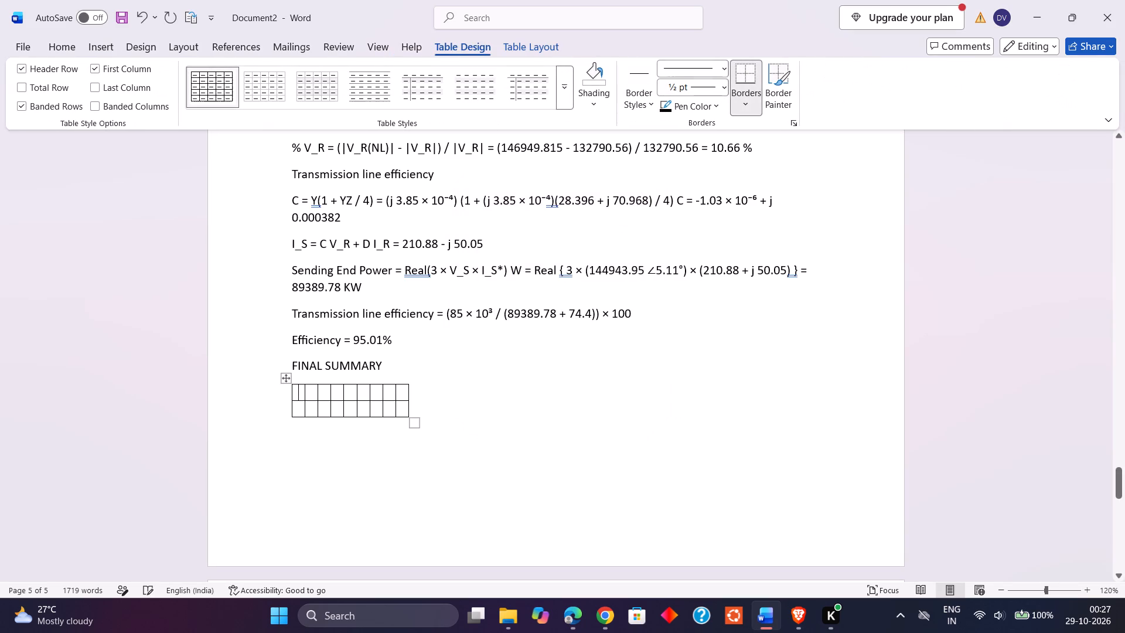
# Enlarge the summary table to span the full text width and make its two rows taller.
pyautogui.click(415, 429)
pyautogui.click(410, 418)
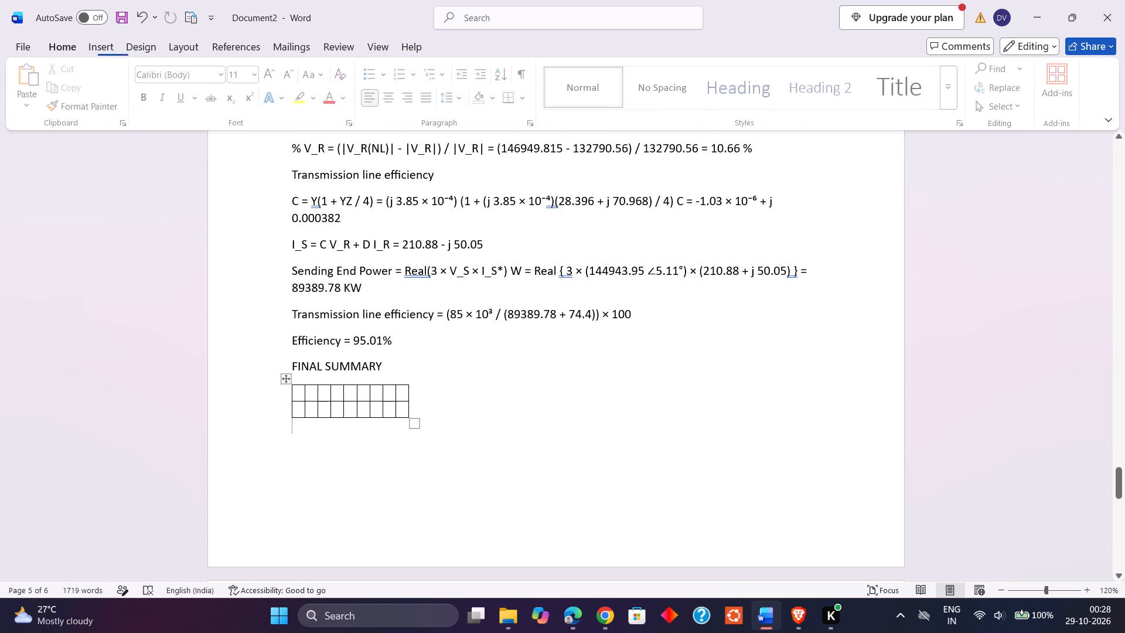
pyautogui.moveTo(412, 420); pyautogui.dragTo(647, 435)
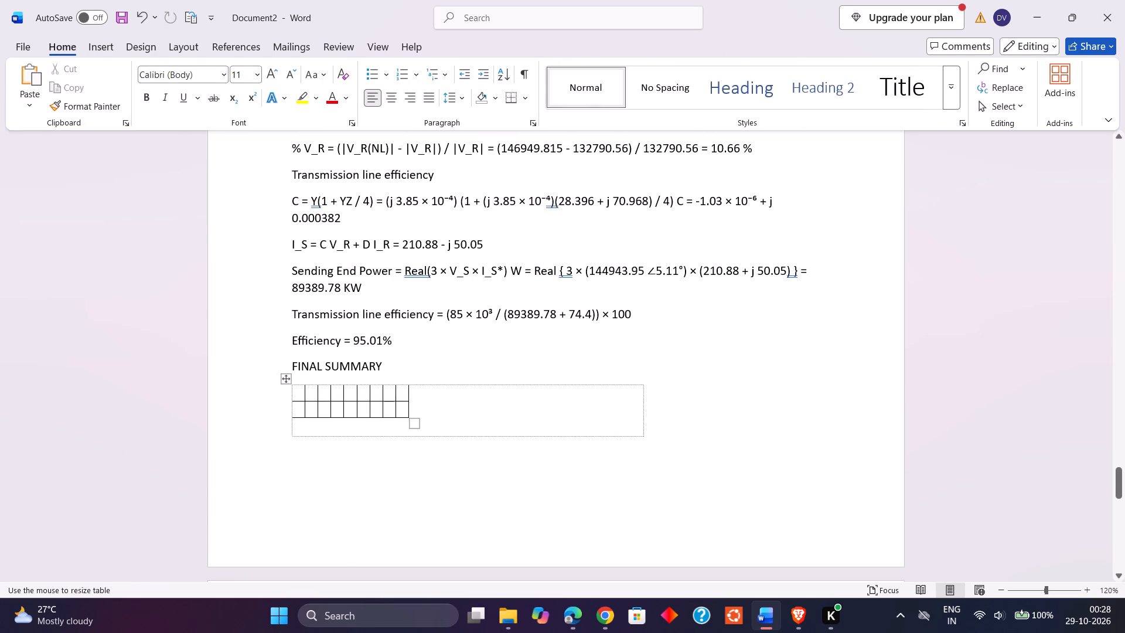
pyautogui.moveTo(647, 435); pyautogui.dragTo(817, 464)
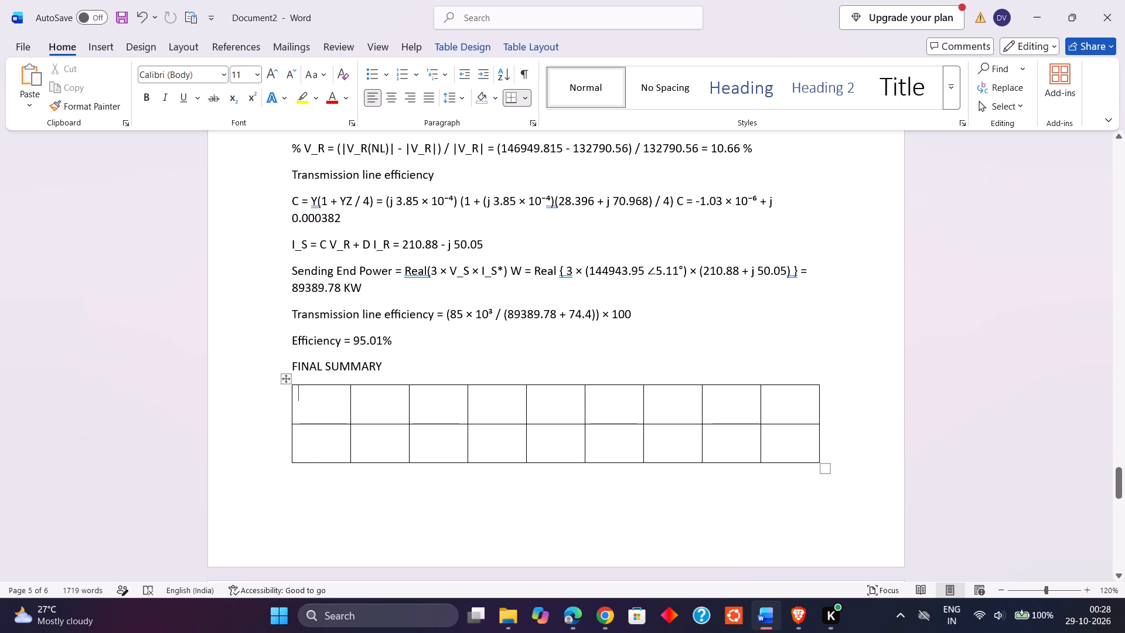
# Enter "Line Length (KM)" as the first column header of the summary table.
pyautogui.write('Line')
pyautogui.press('space')
pyautogui.hotkey('shift', 'l')
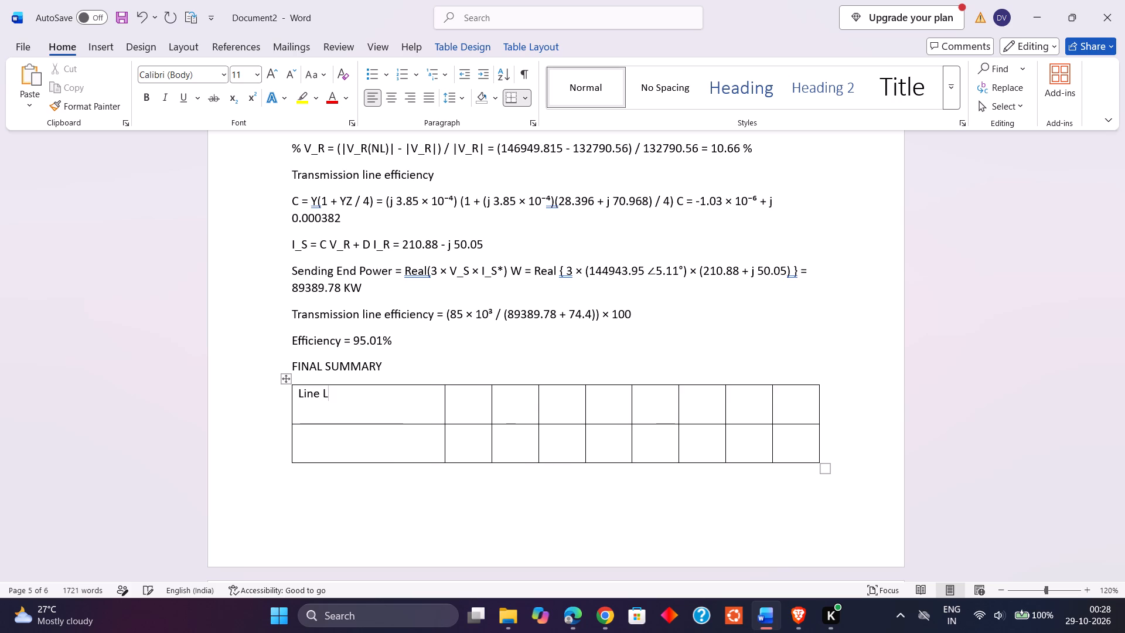
pyautogui.write('en')
pyautogui.write('gth')
pyautogui.press('space')
pyautogui.write('(KM')
pyautogui.hotkey('shift', ')')
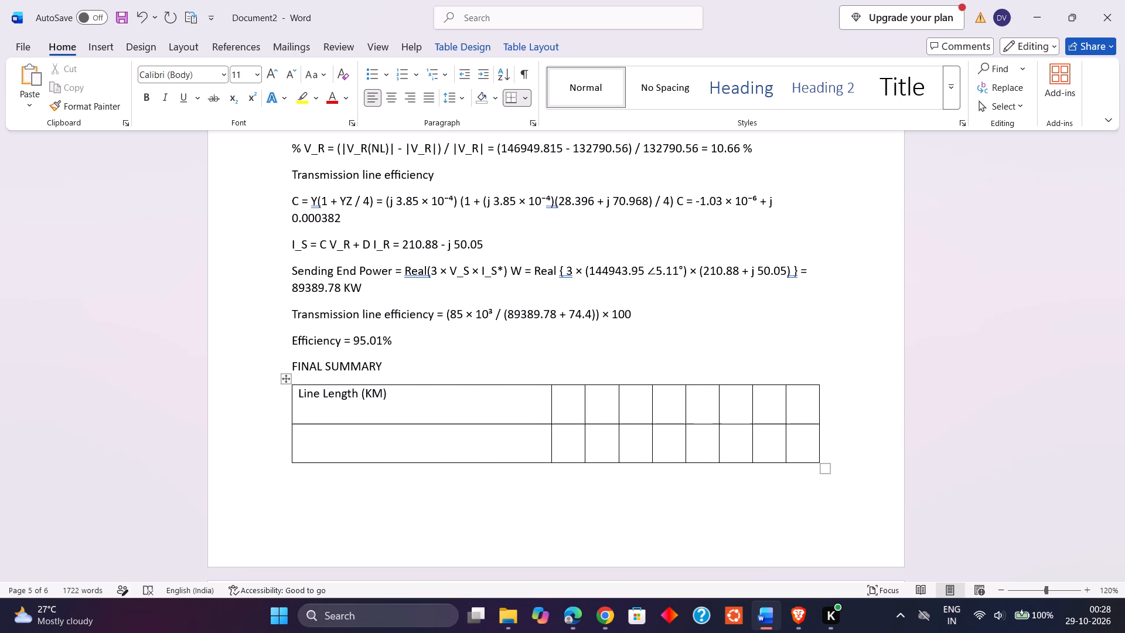
pyautogui.press('Right')
# Enter "Line-to-Line Voltage (KV)" as the second column header of the summary table.
pyautogui.write('Line-to-LI')
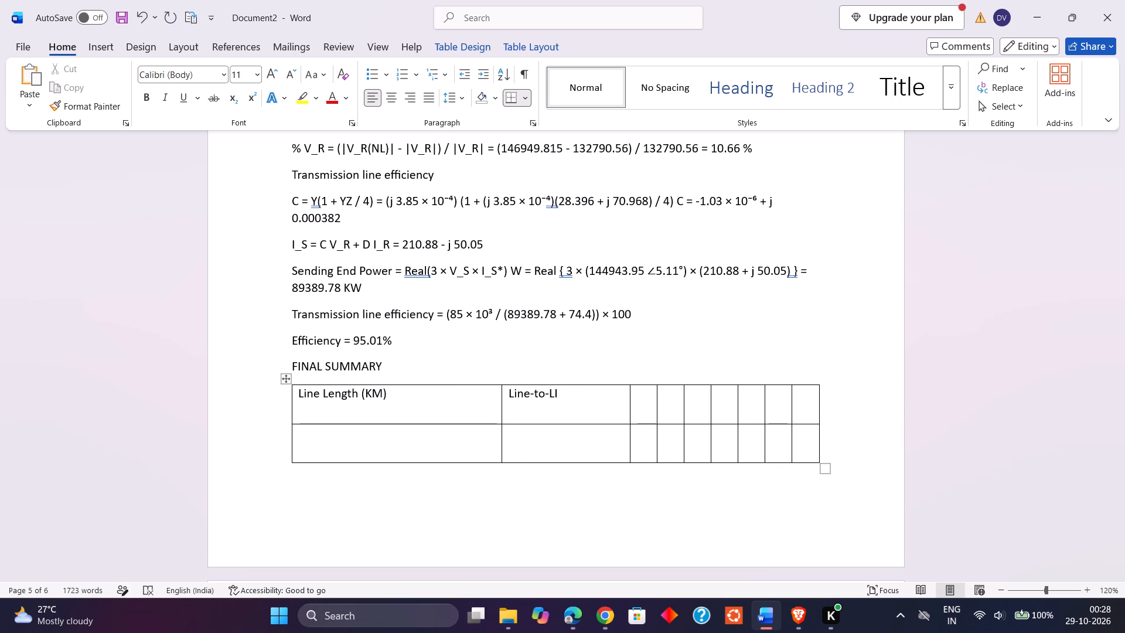
pyautogui.press('BackSpace')
pyautogui.write('ine')
pyautogui.press('space')
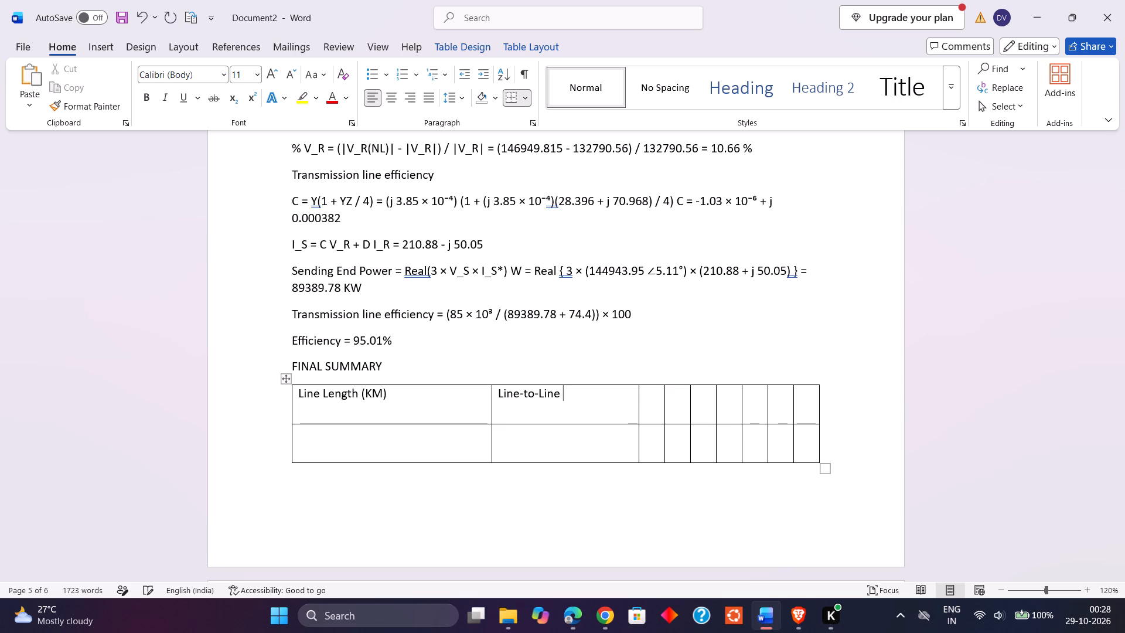
pyautogui.write('Voltage')
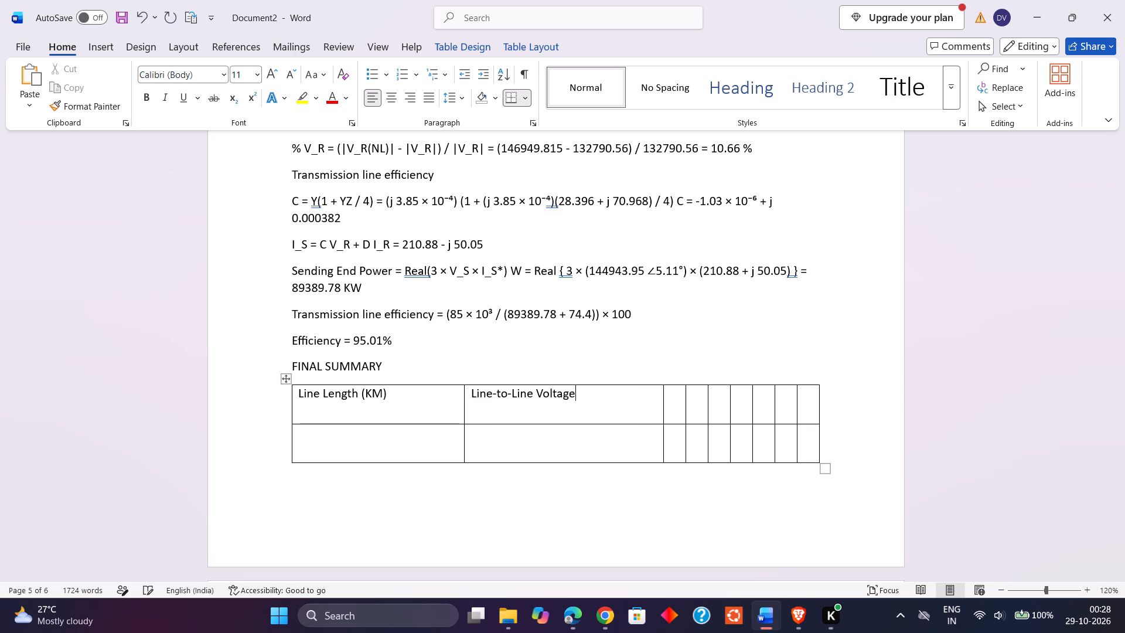
pyautogui.press('space')
pyautogui.hotkey('shift', '(')
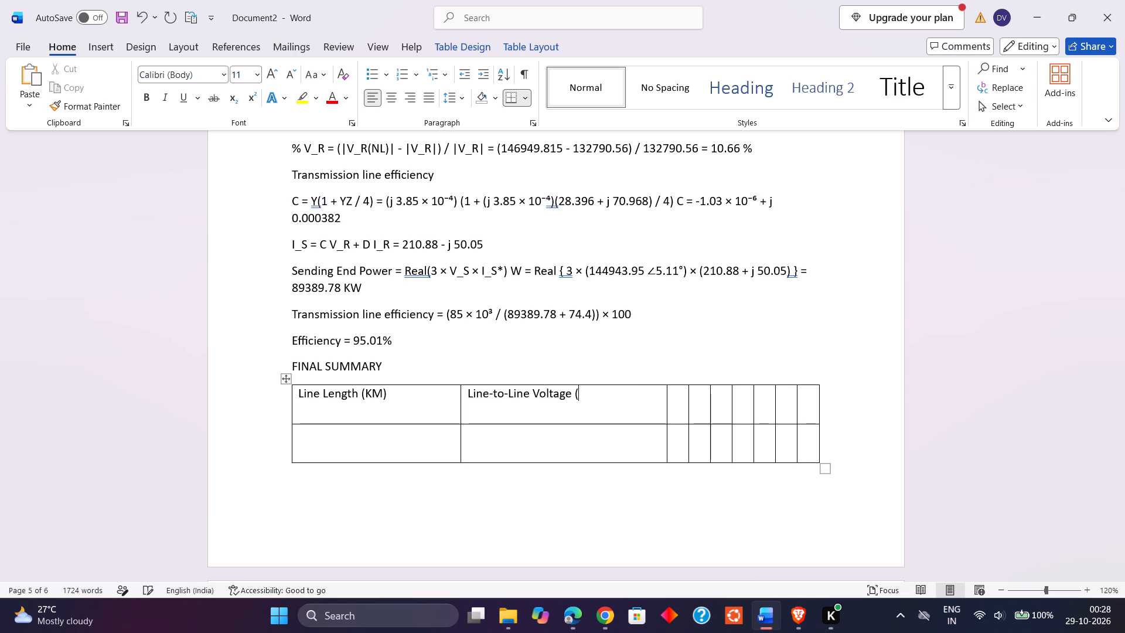
pyautogui.hotkey('shift', 'k')
pyautogui.write('V)')
pyautogui.press('Right')
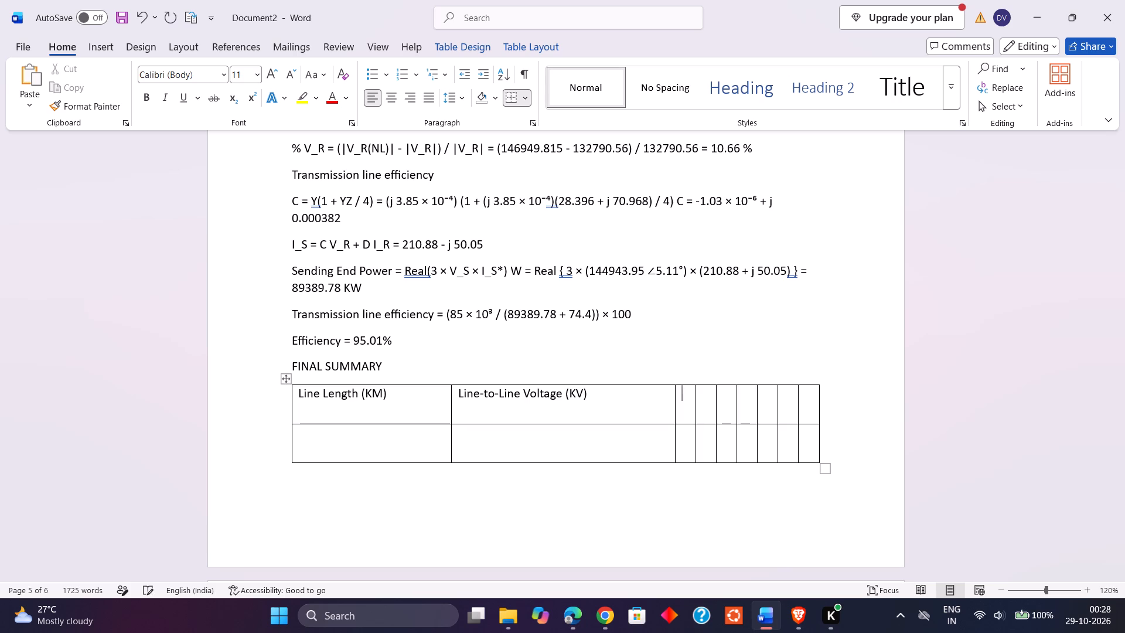
# Enter "Calculated Current (A)" as the third column header of the summary table.
pyautogui.write('Calculated')
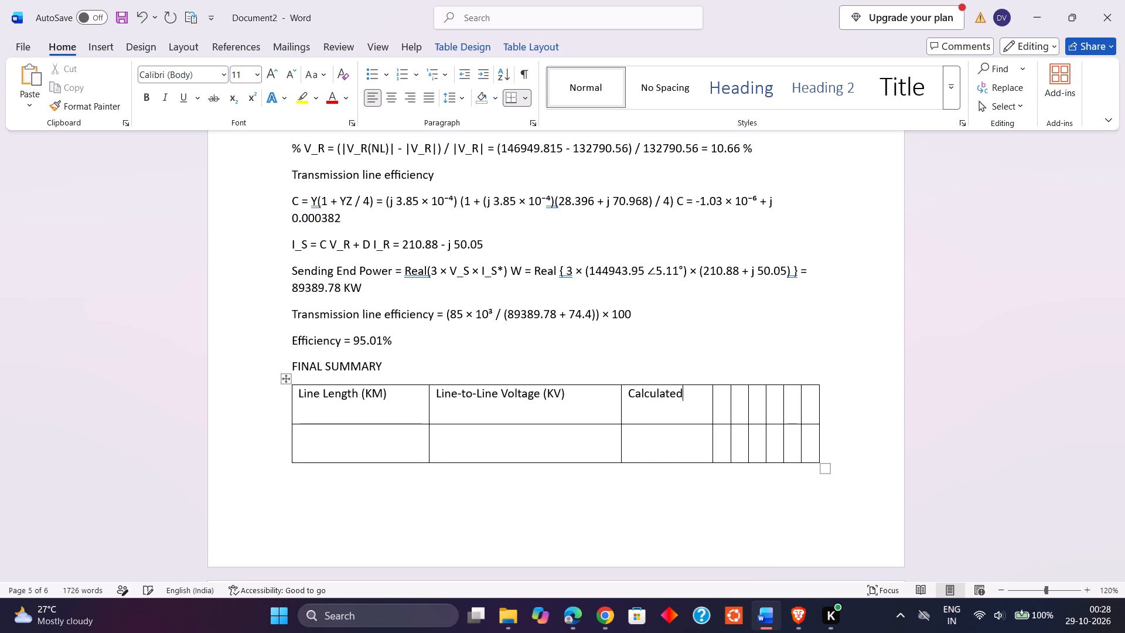
pyautogui.press('space')
pyautogui.write('Cure')
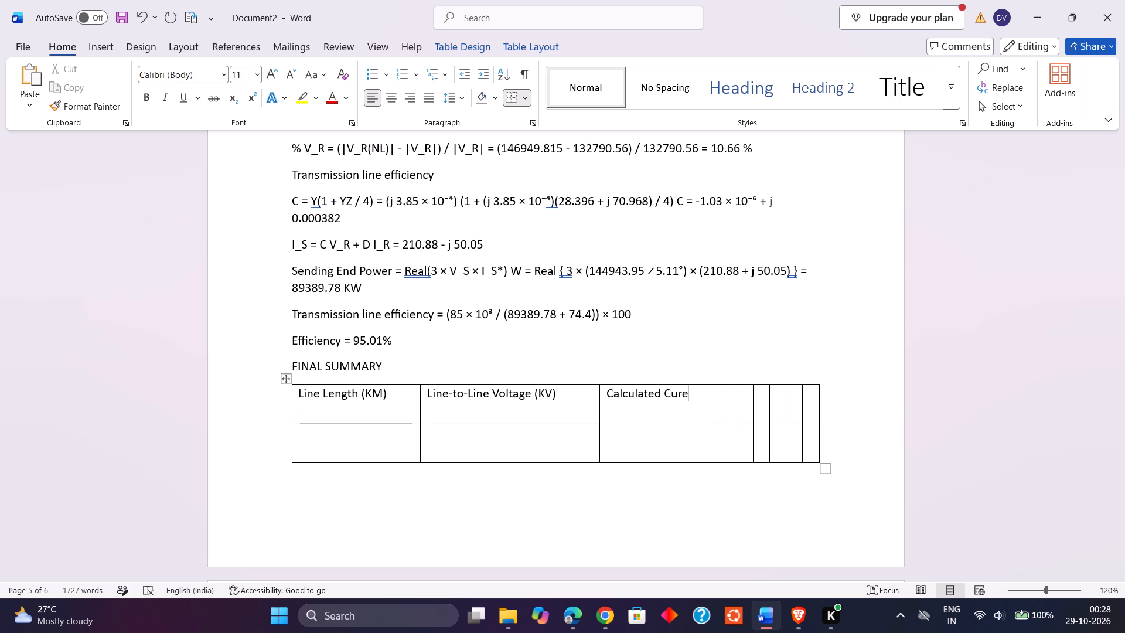
pyautogui.press('BackSpace')
pyautogui.write('rent')
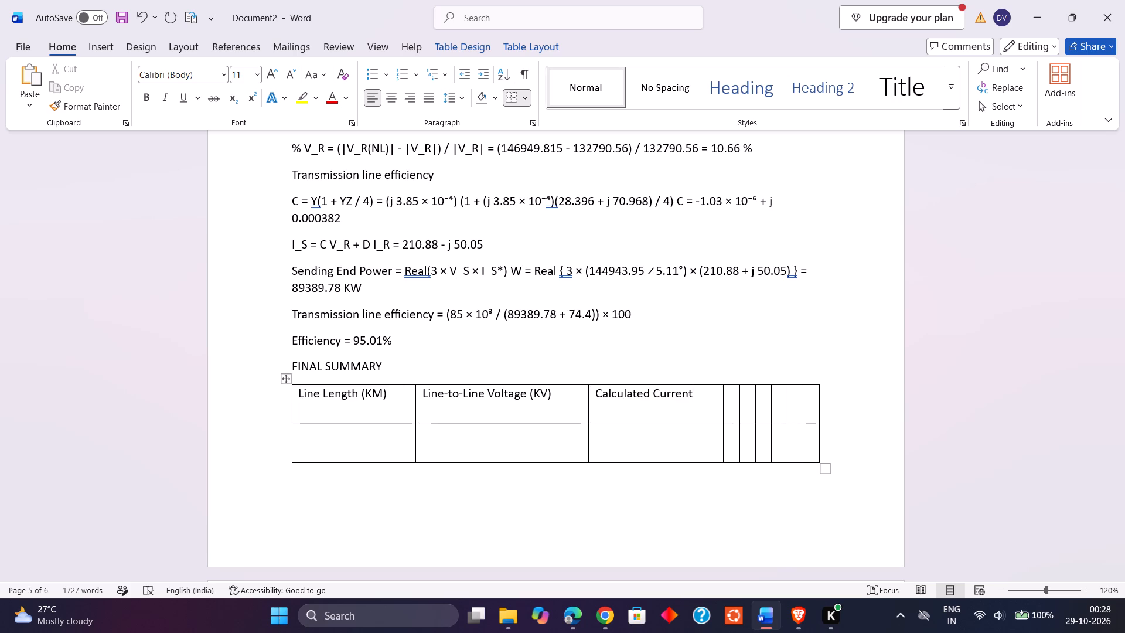
pyautogui.press('space')
pyautogui.hotkey('shift', '(')
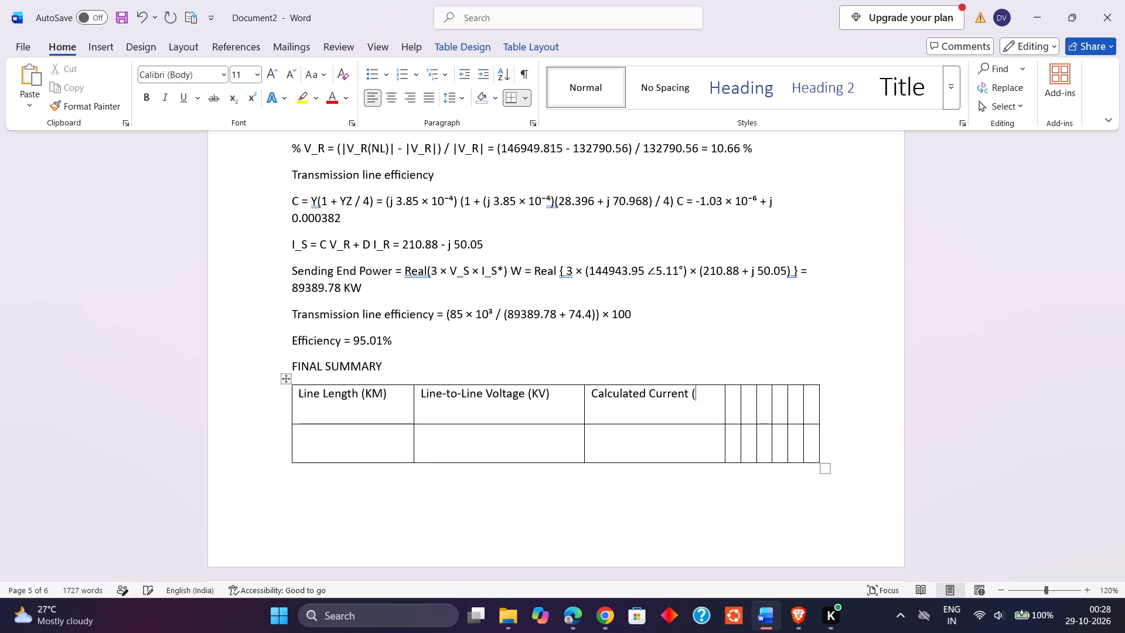
pyautogui.write('A))')
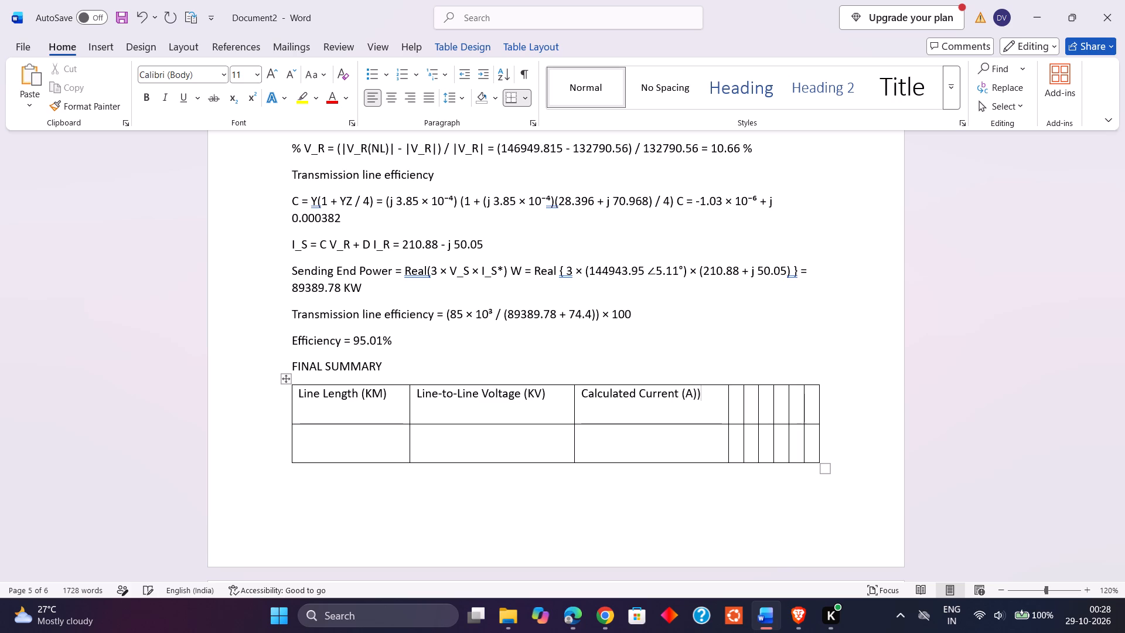
pyautogui.press('BackSpace')
pyautogui.press('Right')
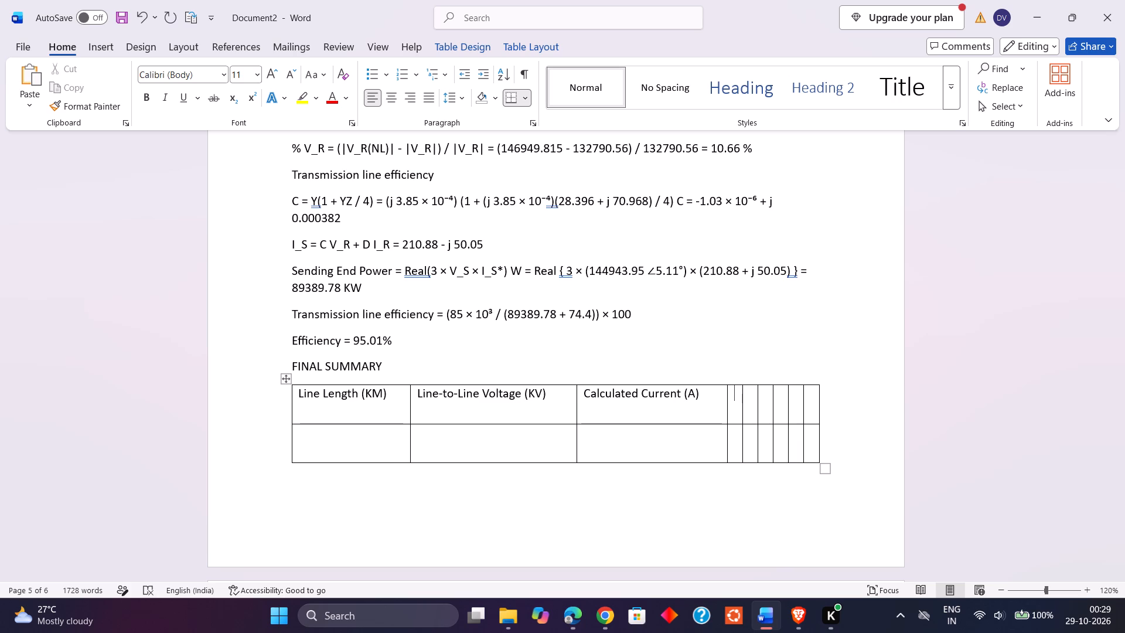
# Enter "Conductor Spacing (m)" as the fourth column header of the summary table.
pyautogui.write('Co')
pyautogui.write('nductor')
pyautogui.press('space')
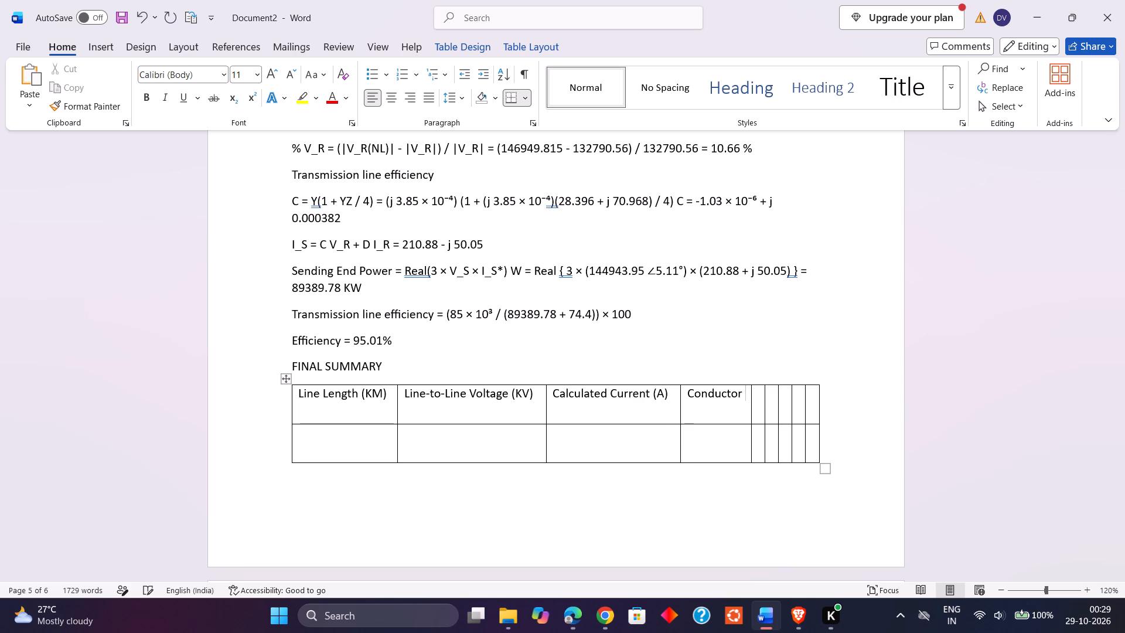
pyautogui.write('Spaci')
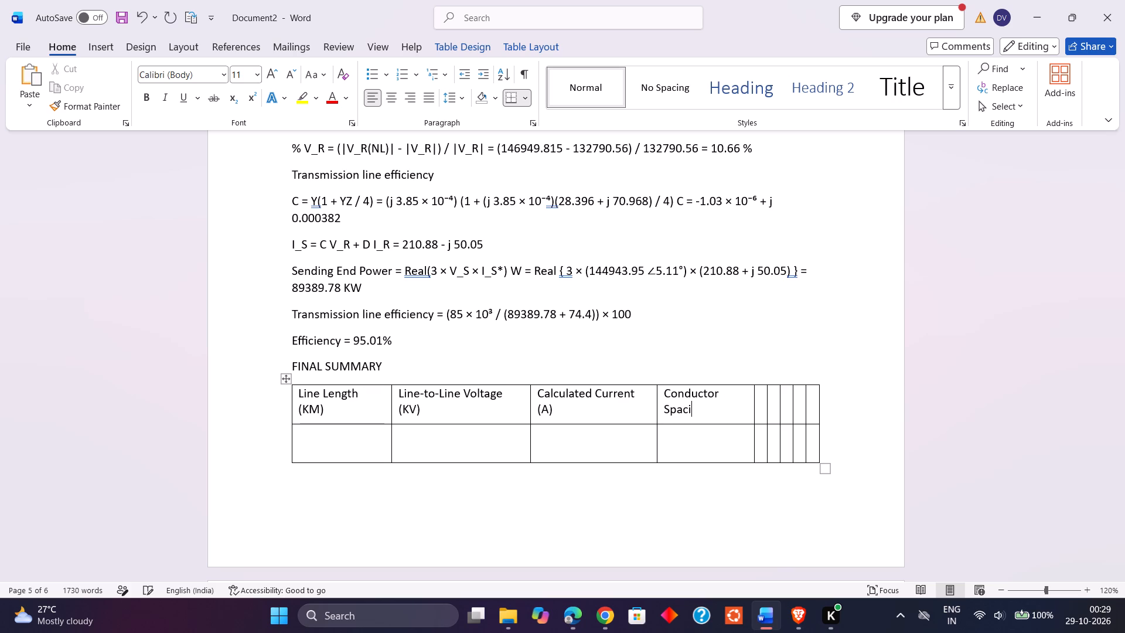
pyautogui.write('ng')
pyautogui.press('space')
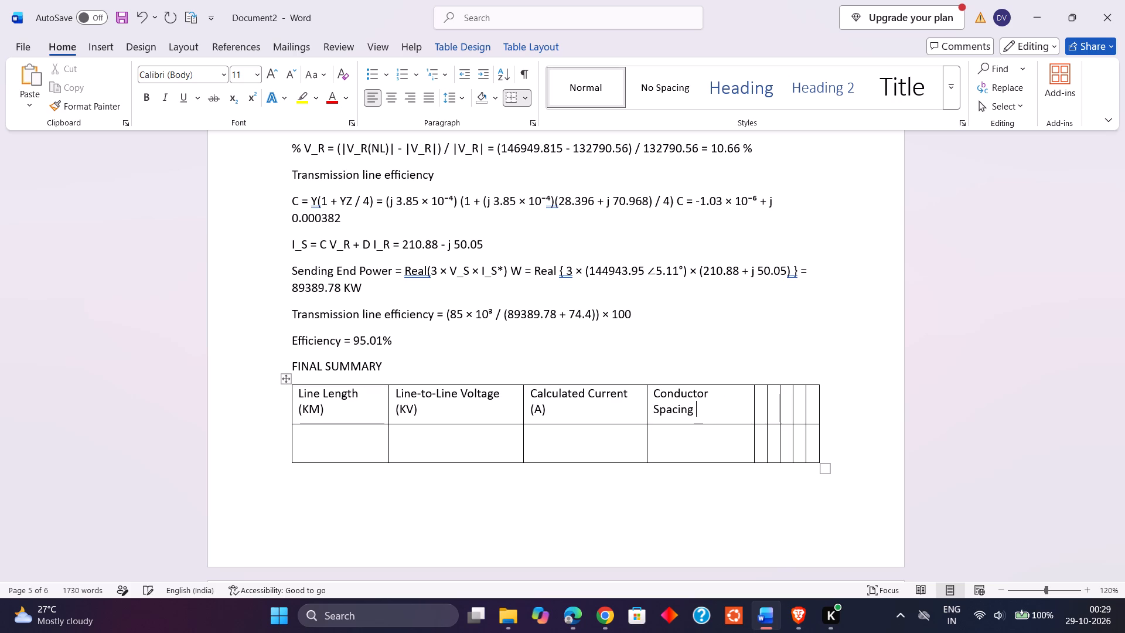
pyautogui.hotkey('shift', '(')
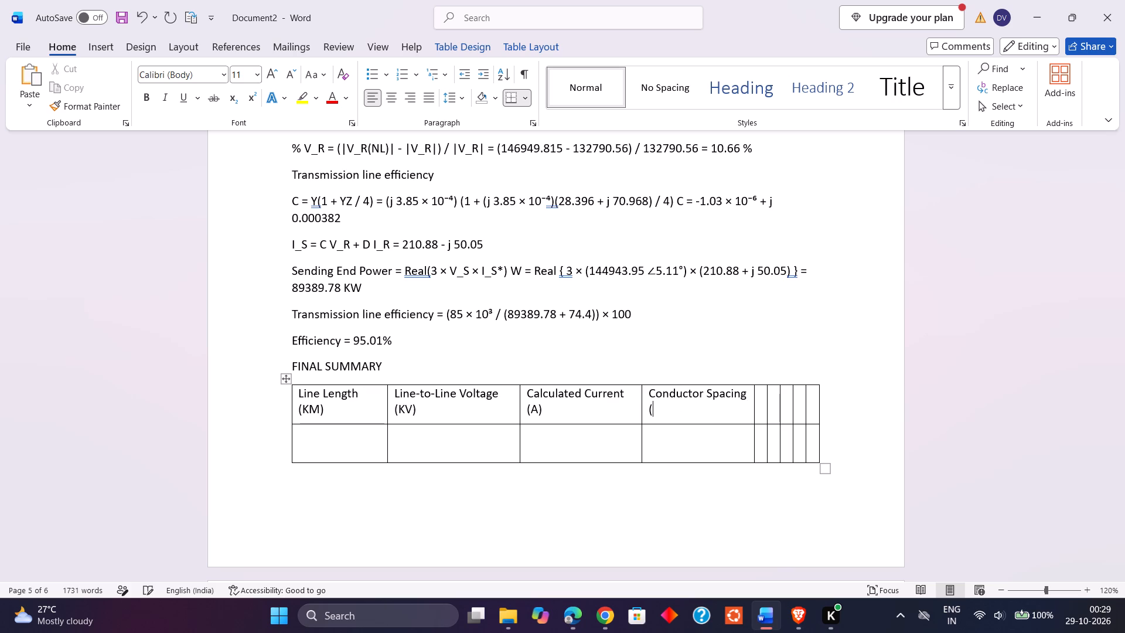
pyautogui.write('m)')
pyautogui.press('Right')
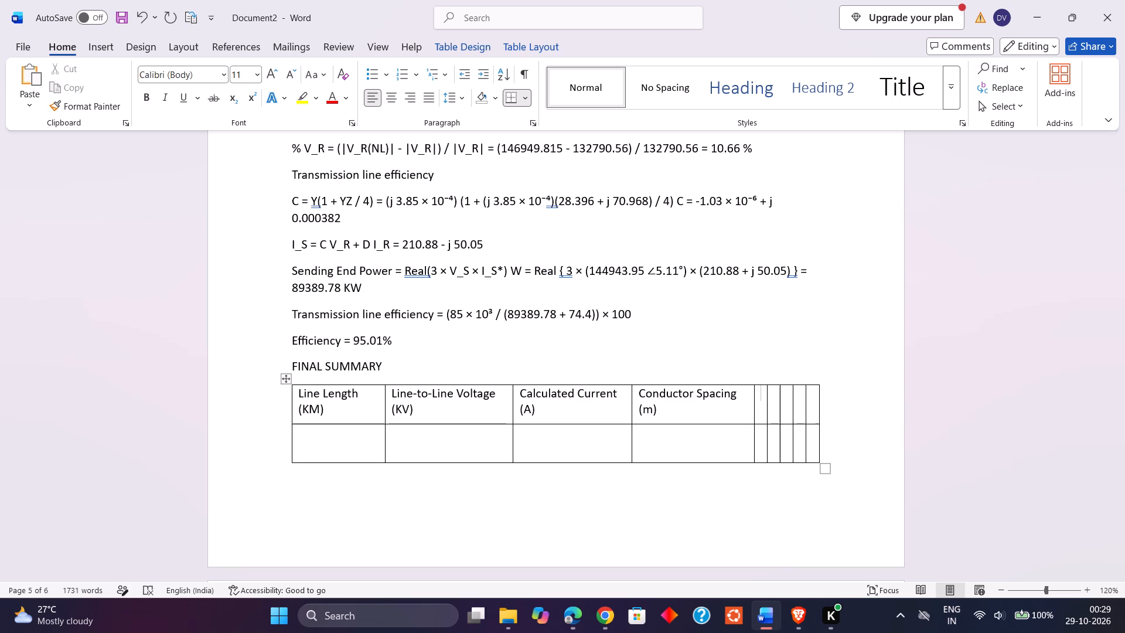
# Enter "Equivalent Cu Section of Conductor (cm" in the fifth column header of the summary table, leaving the unit open for its exponent.
pyautogui.write('Equ')
pyautogui.press('i')
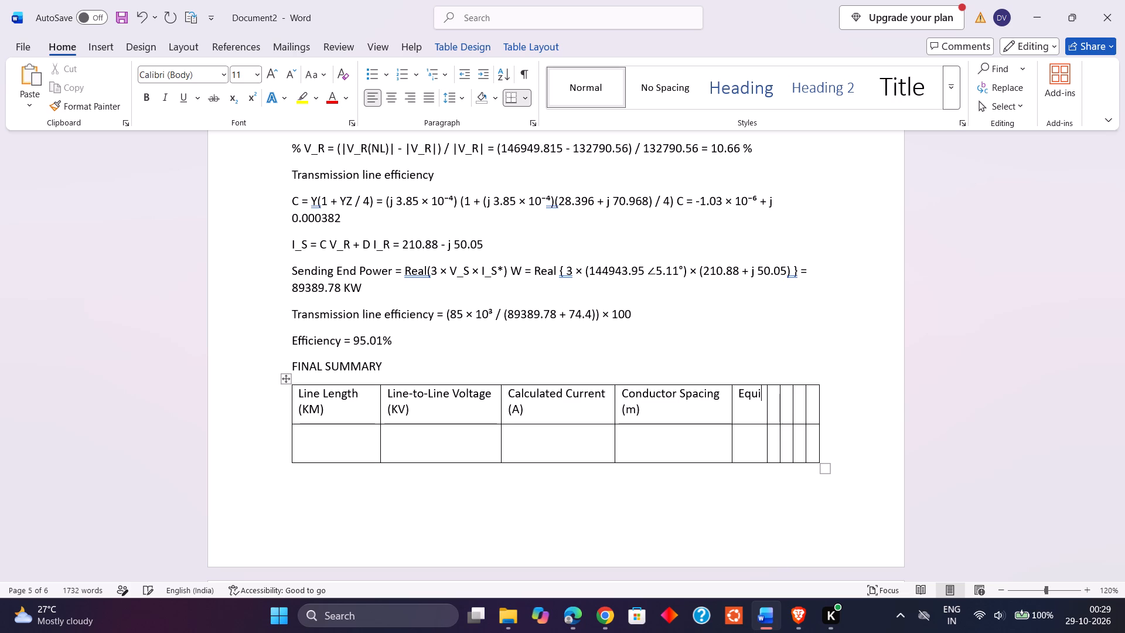
pyautogui.write('valent')
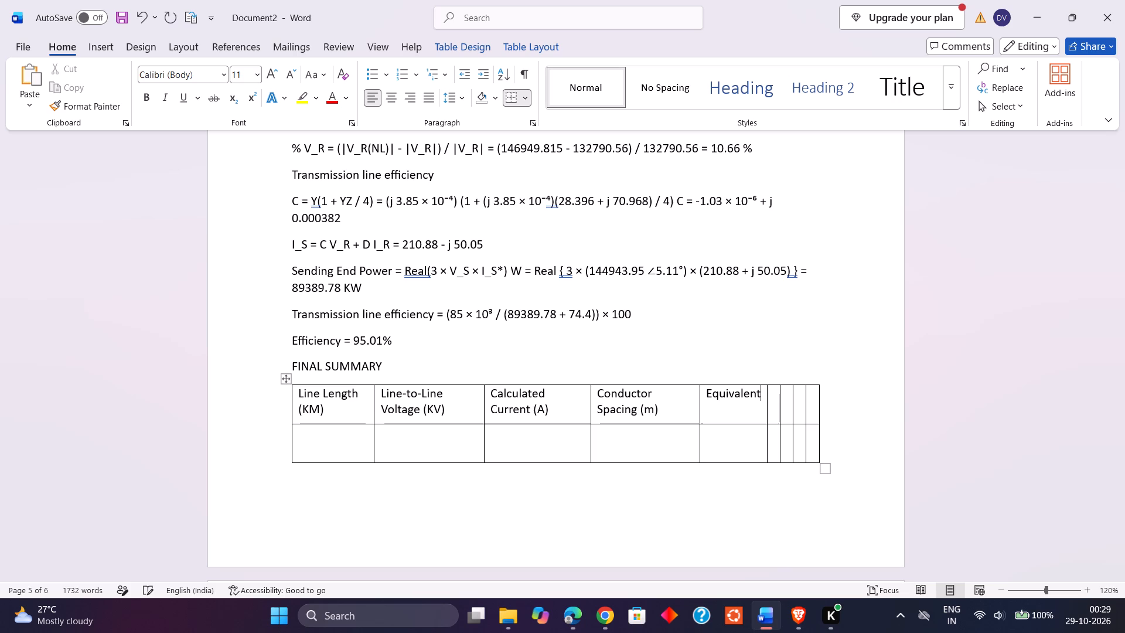
pyautogui.press('space')
pyautogui.hotkey('shift', 'c')
pyautogui.write('u Section')
pyautogui.press('space')
pyautogui.write('of Conductot')
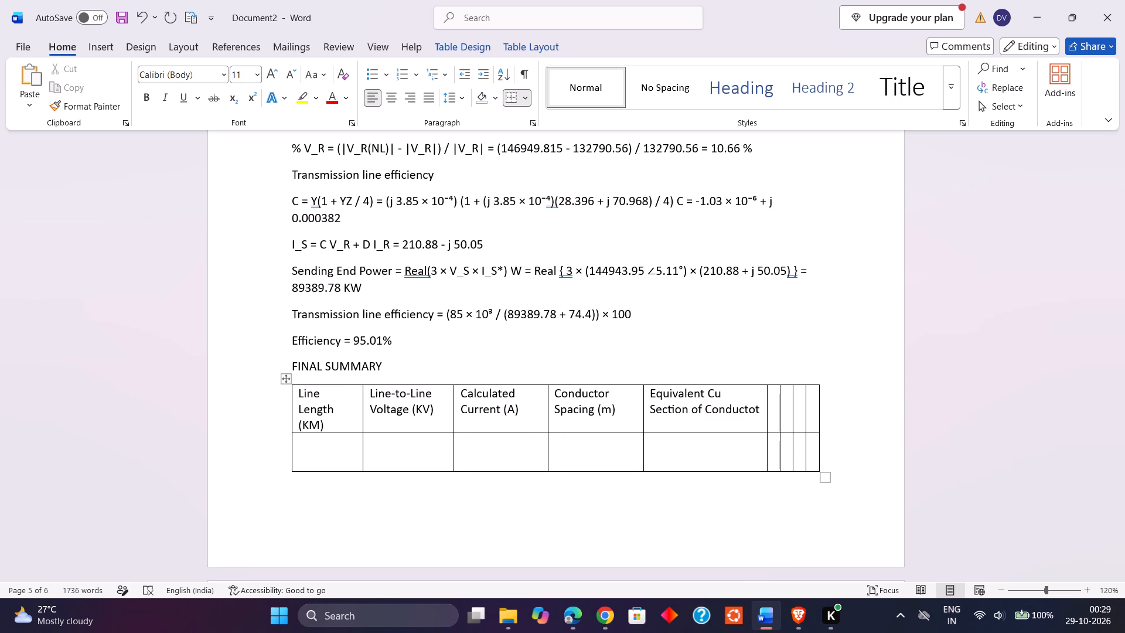
pyautogui.press('BackSpace')
pyautogui.press('r')
pyautogui.press('space')
pyautogui.hotkey('shift', '(')
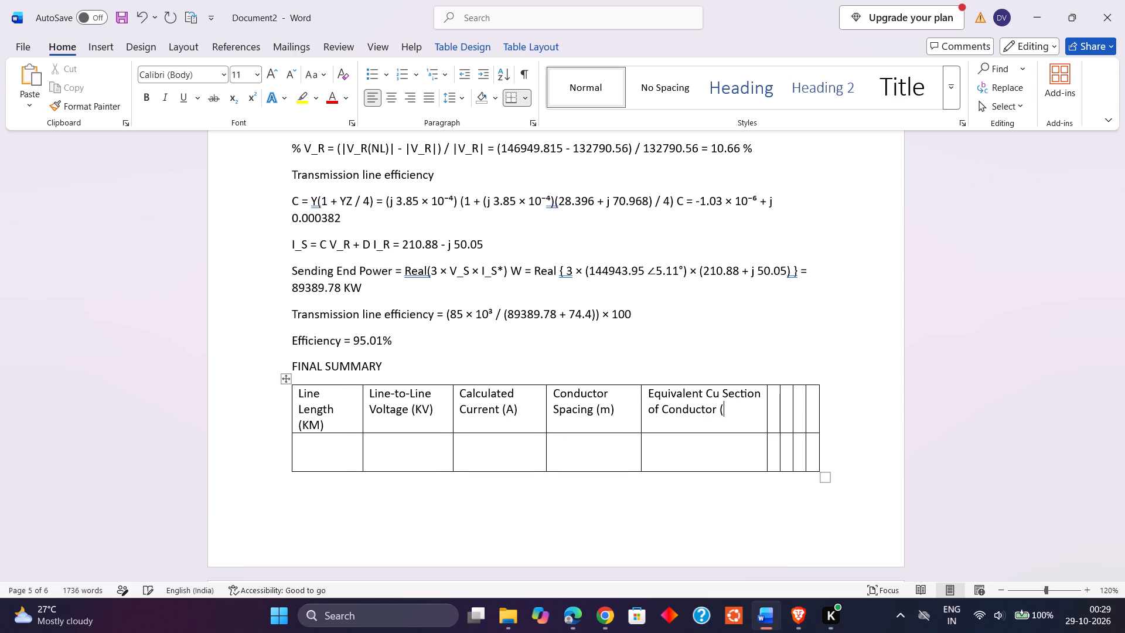
pyautogui.write('cm')
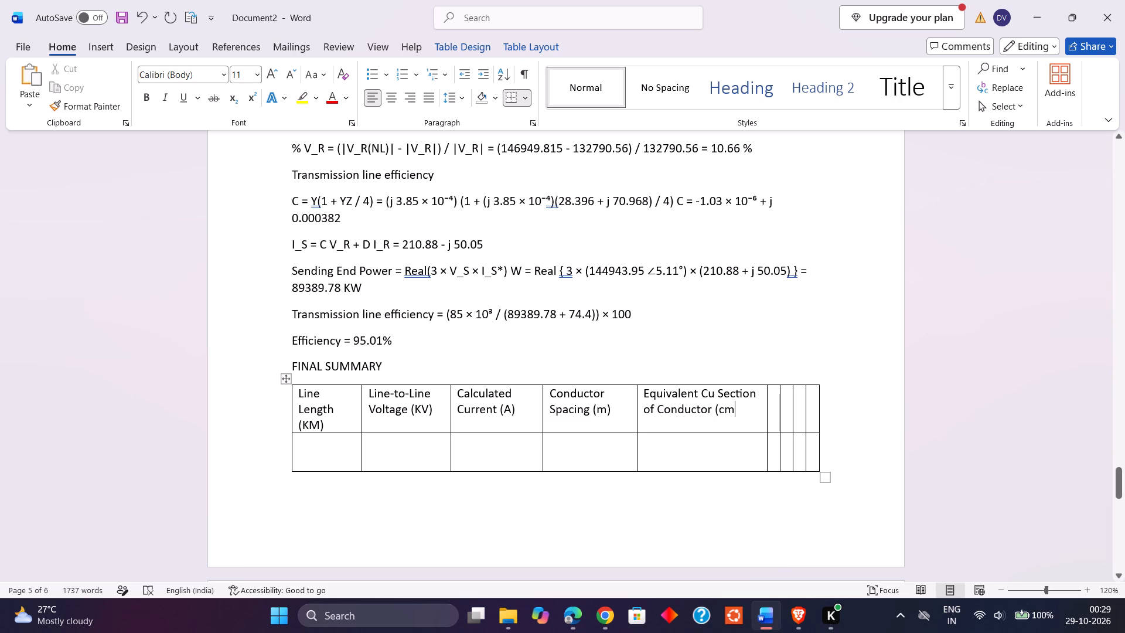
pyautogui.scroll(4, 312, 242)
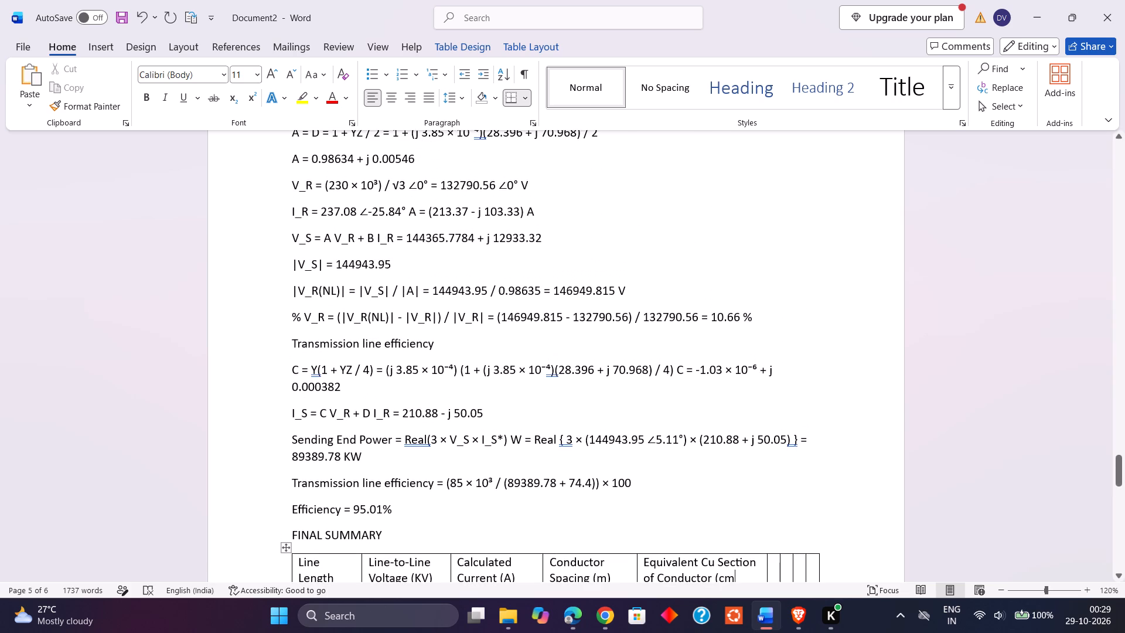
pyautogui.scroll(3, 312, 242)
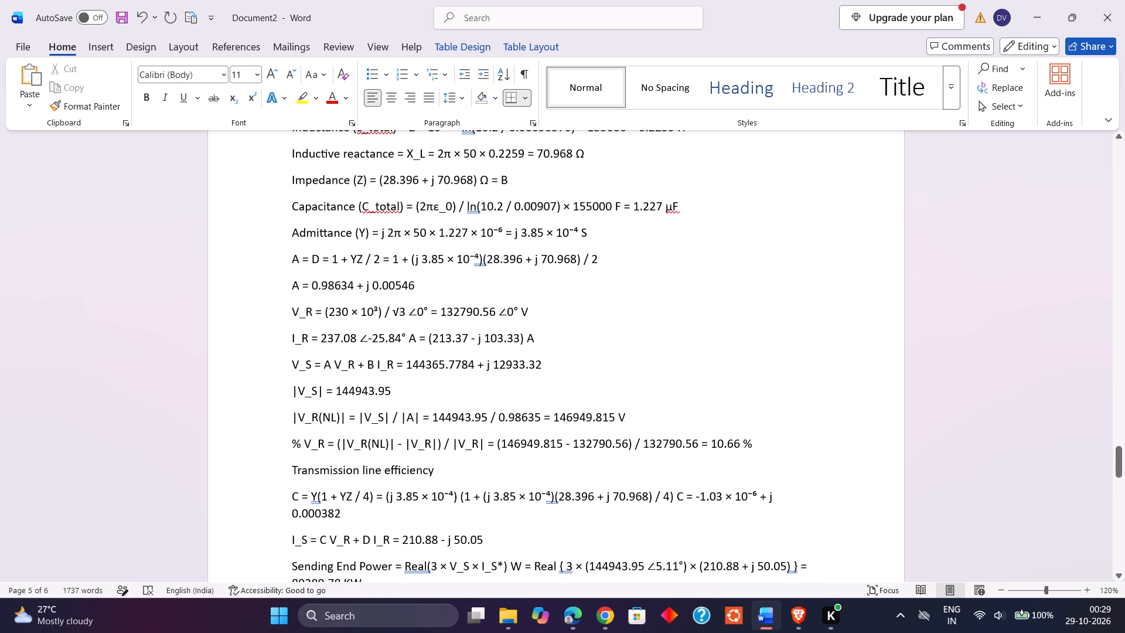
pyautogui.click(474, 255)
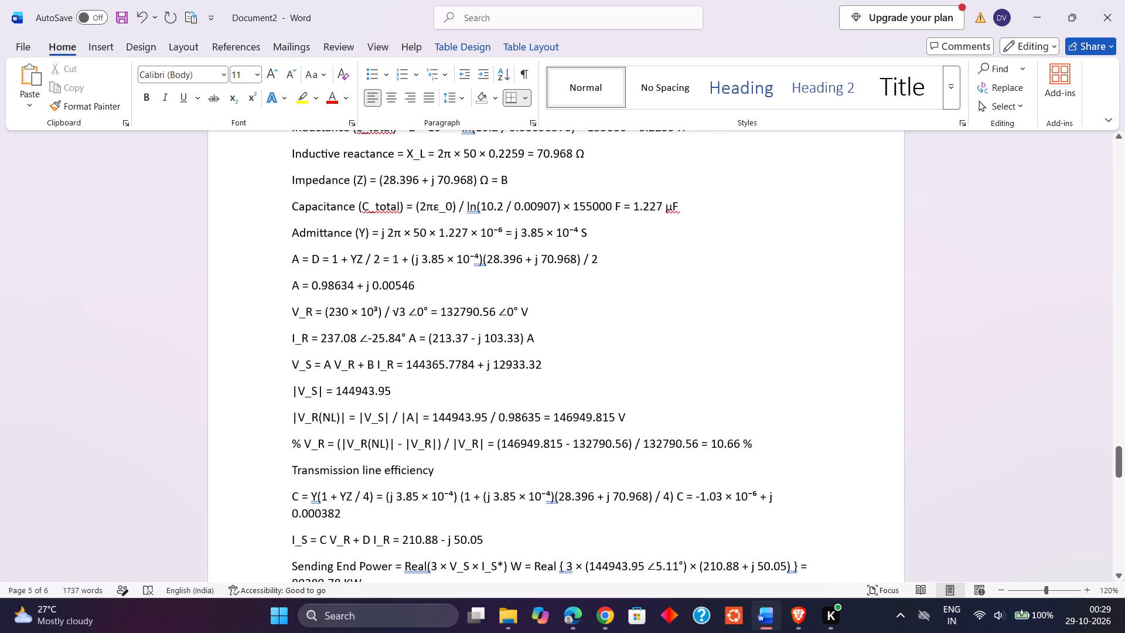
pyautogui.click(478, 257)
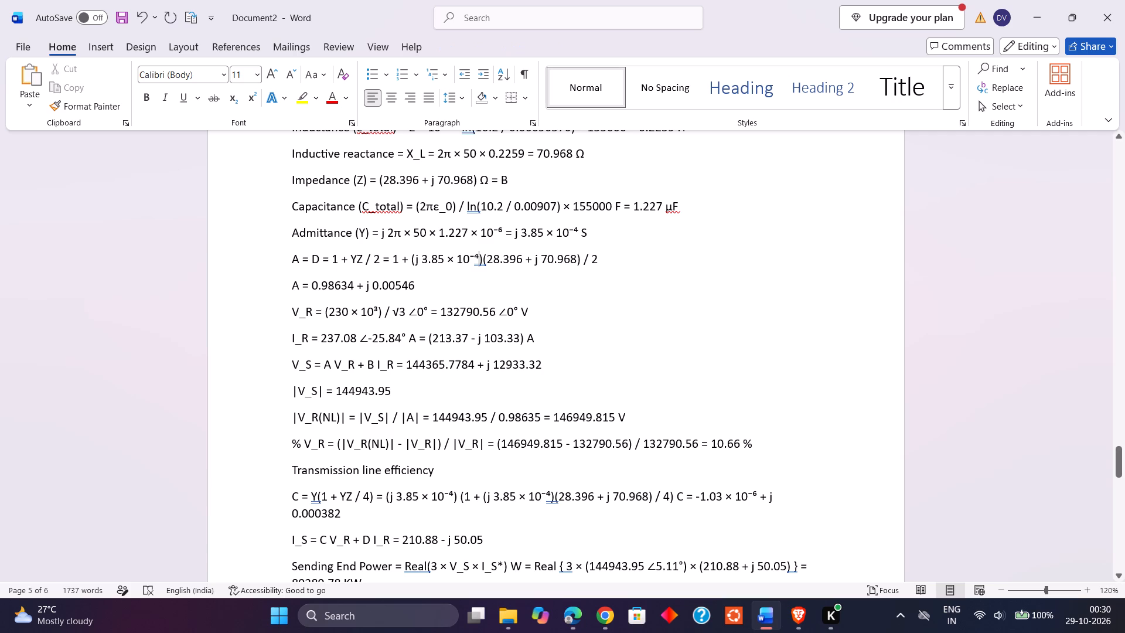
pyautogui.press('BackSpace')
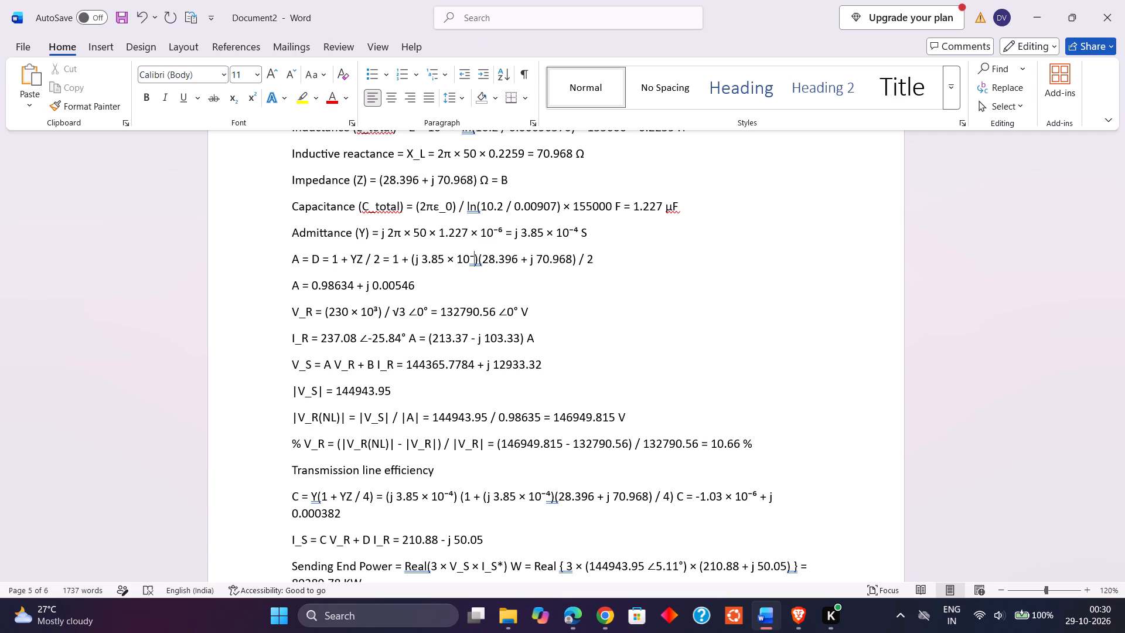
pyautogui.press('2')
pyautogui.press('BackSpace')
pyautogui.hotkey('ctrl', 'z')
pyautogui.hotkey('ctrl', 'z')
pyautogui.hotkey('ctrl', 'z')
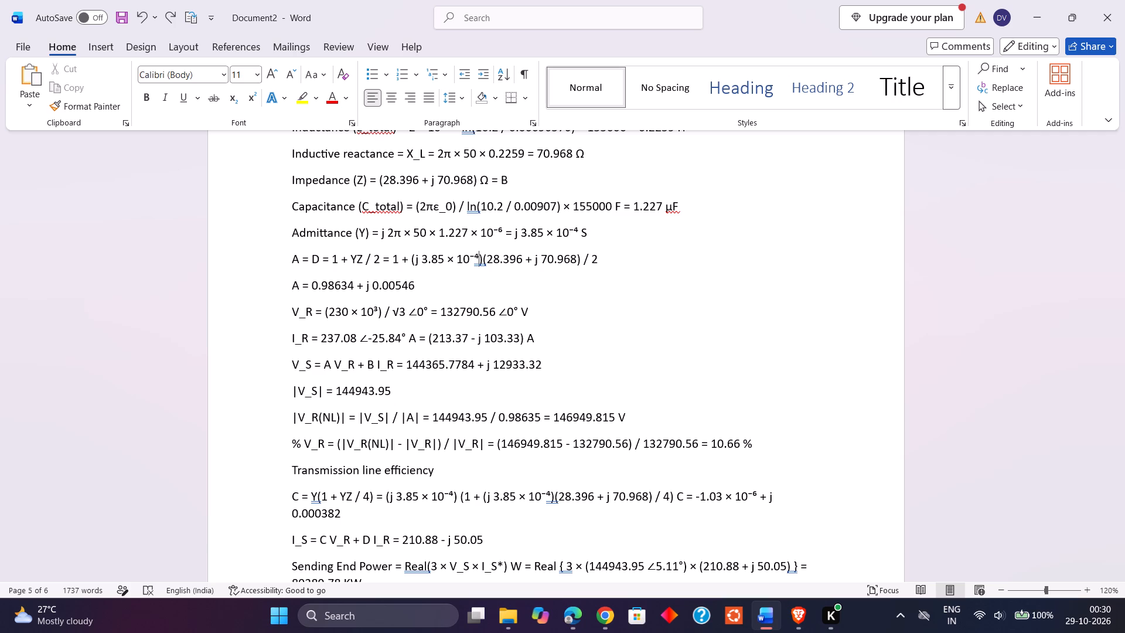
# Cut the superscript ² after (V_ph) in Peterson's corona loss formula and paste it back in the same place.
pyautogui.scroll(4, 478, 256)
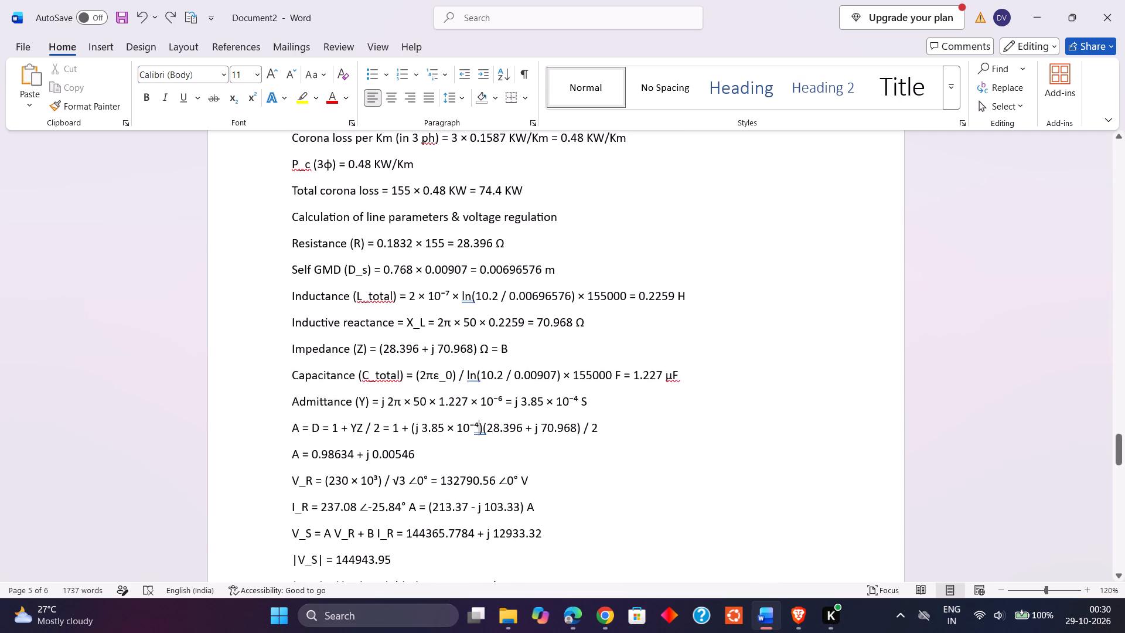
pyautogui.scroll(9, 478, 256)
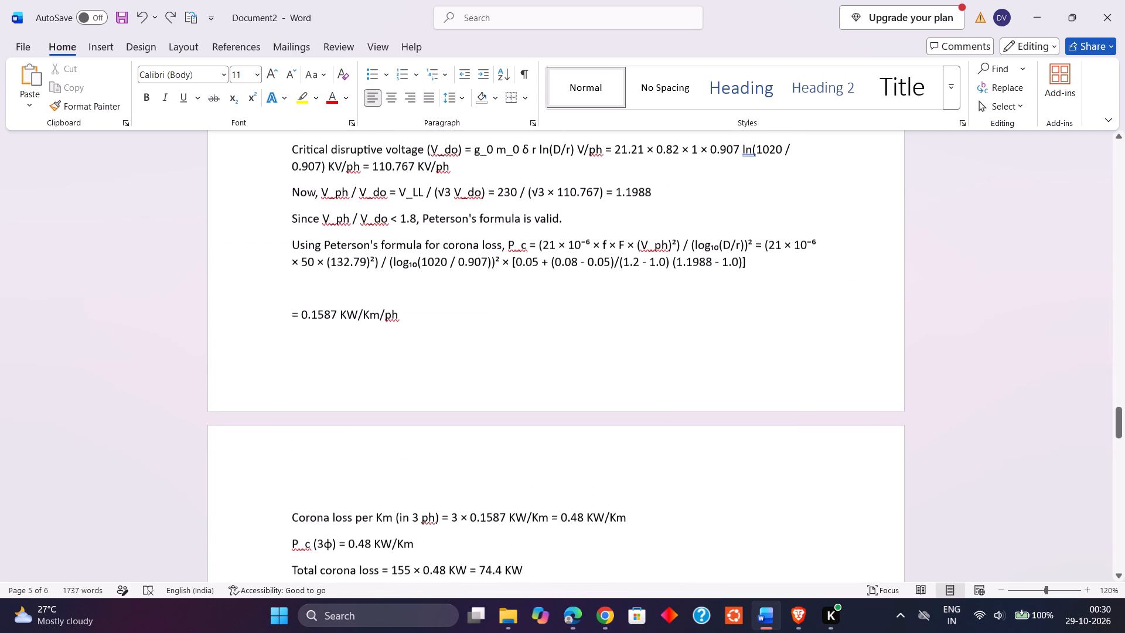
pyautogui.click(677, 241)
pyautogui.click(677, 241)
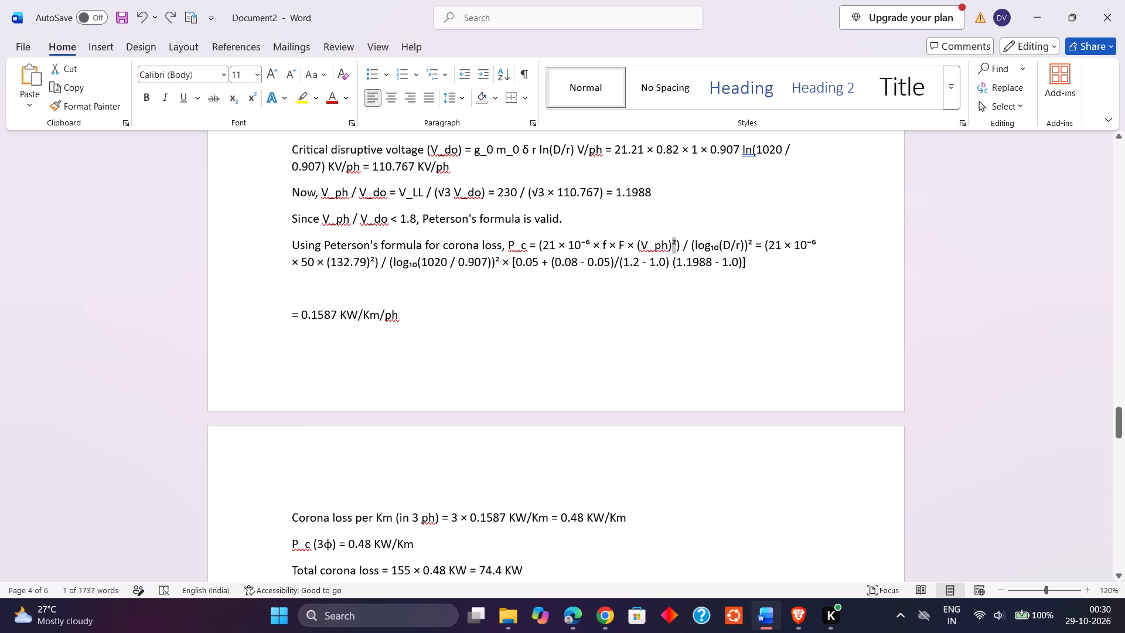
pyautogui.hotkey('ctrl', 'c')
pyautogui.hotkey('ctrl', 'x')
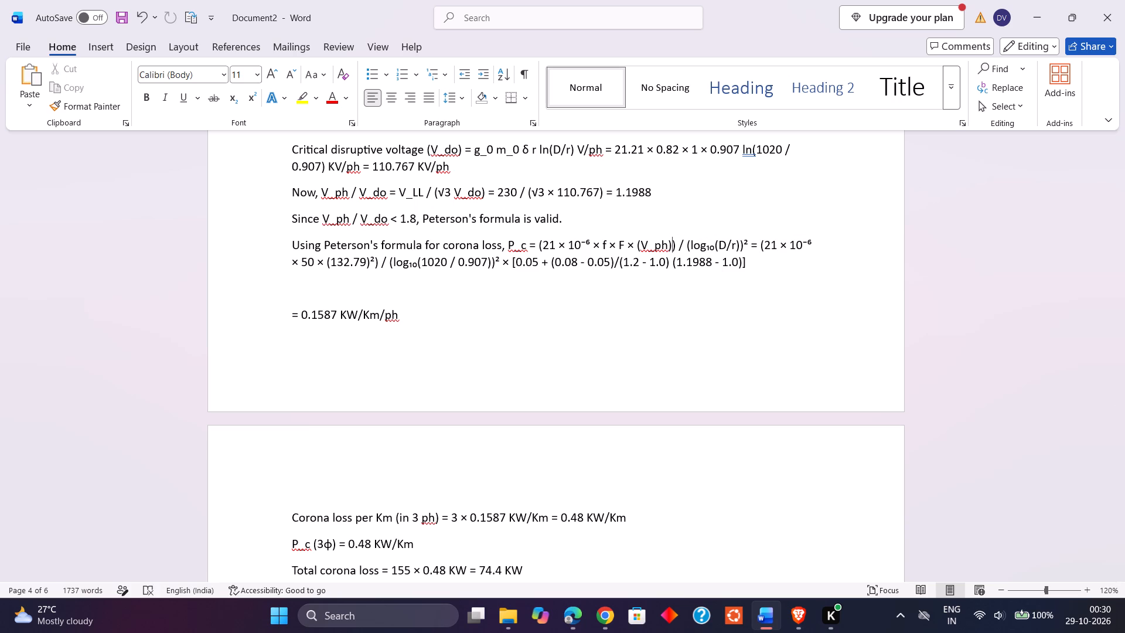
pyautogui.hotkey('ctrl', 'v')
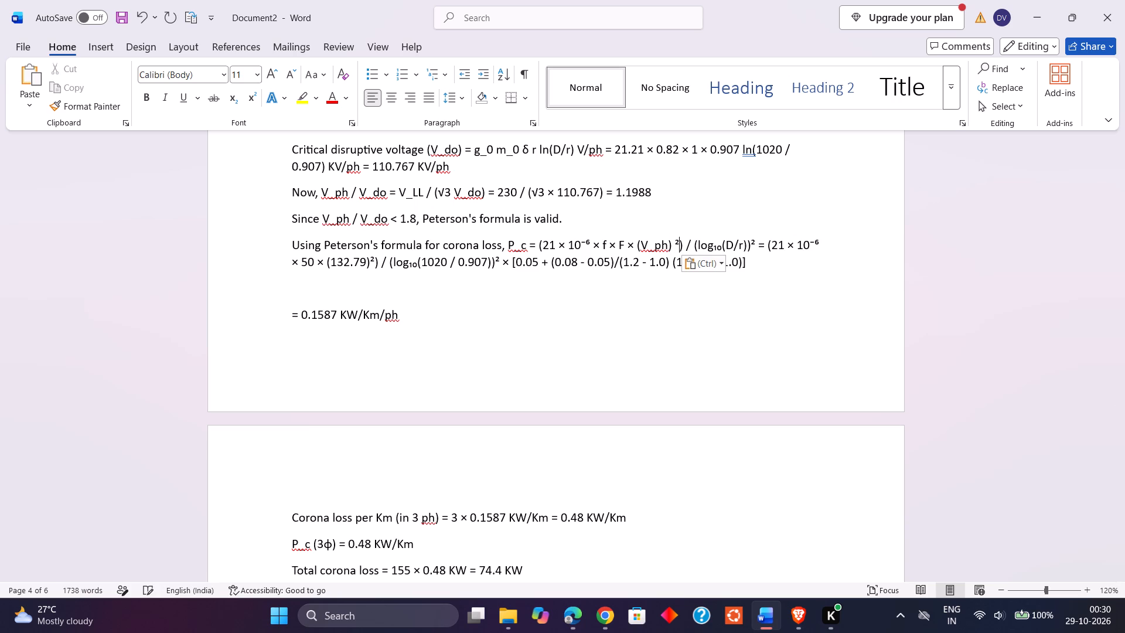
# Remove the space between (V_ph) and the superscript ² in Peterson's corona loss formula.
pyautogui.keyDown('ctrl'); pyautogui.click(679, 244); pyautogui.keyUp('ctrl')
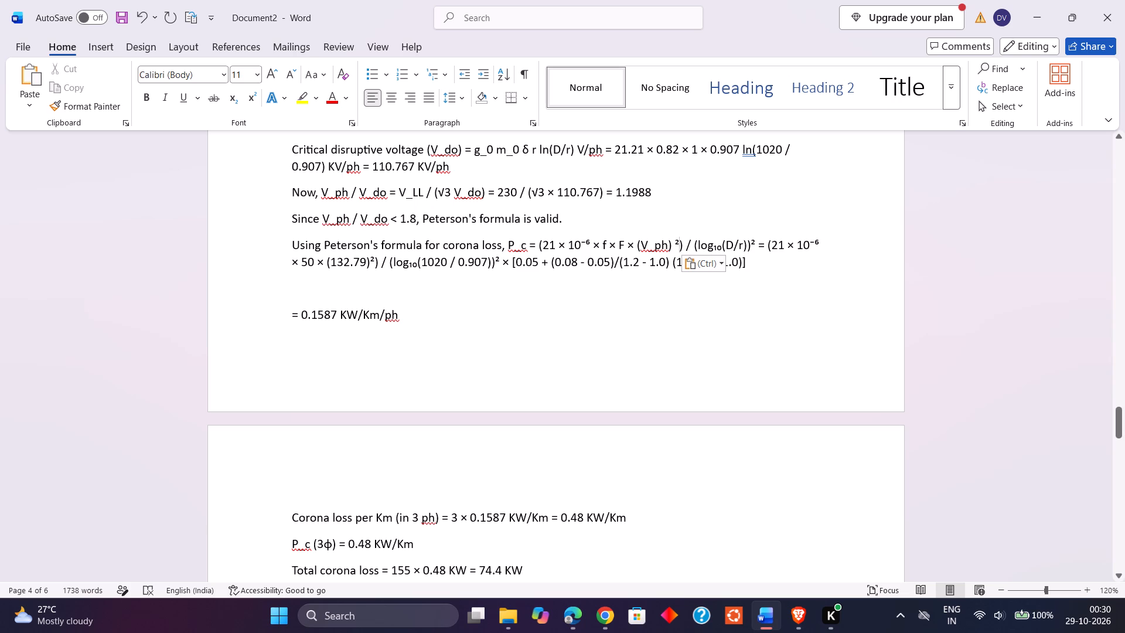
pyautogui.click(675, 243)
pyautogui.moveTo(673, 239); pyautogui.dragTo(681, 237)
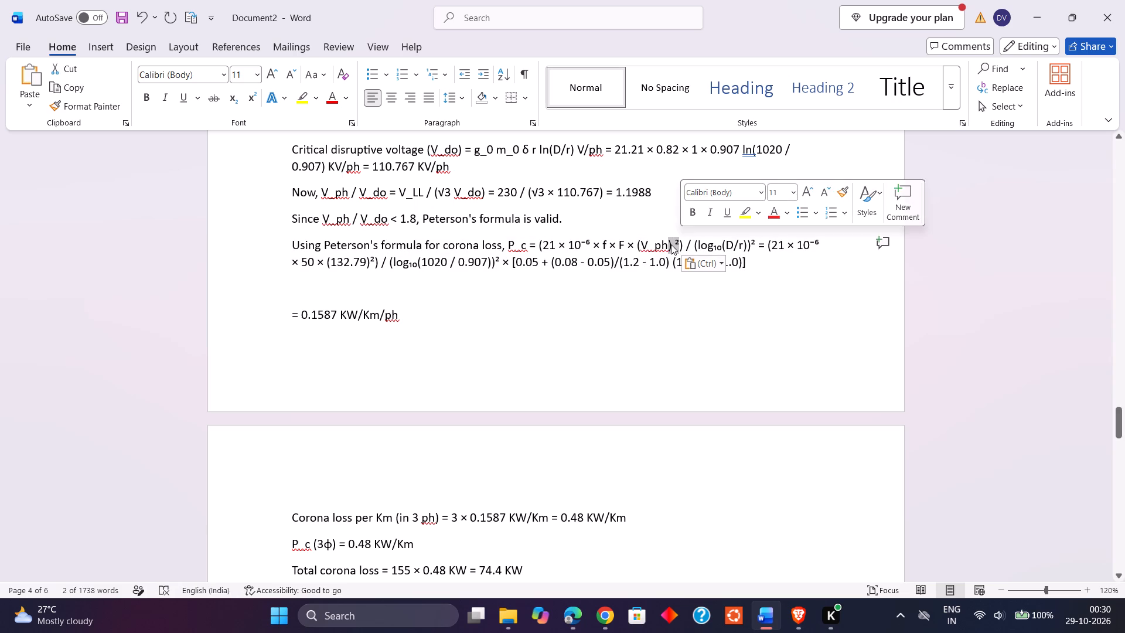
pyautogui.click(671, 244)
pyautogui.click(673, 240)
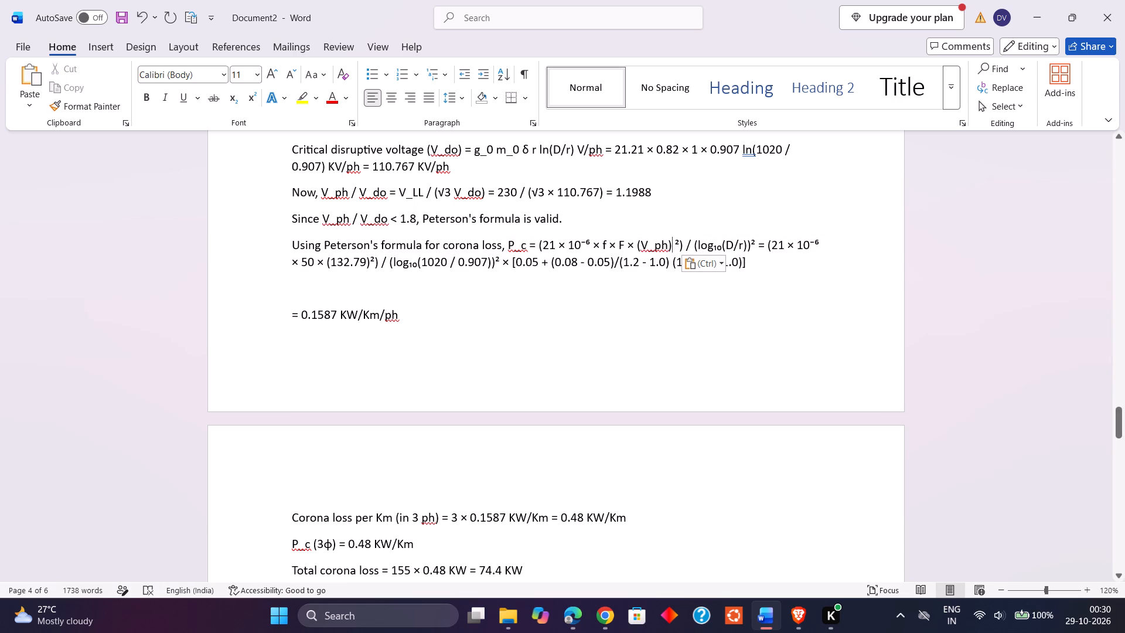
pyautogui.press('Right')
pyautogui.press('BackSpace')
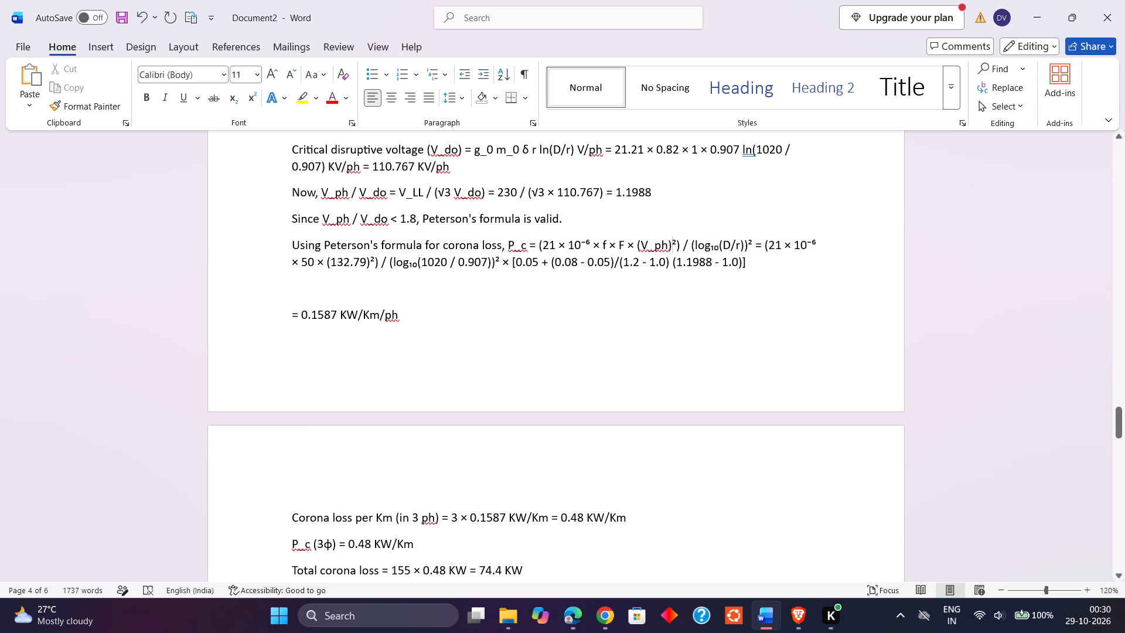
# Copy the superscript ² after (V_ph) in Peterson's corona loss formula.
pyautogui.click(671, 244)
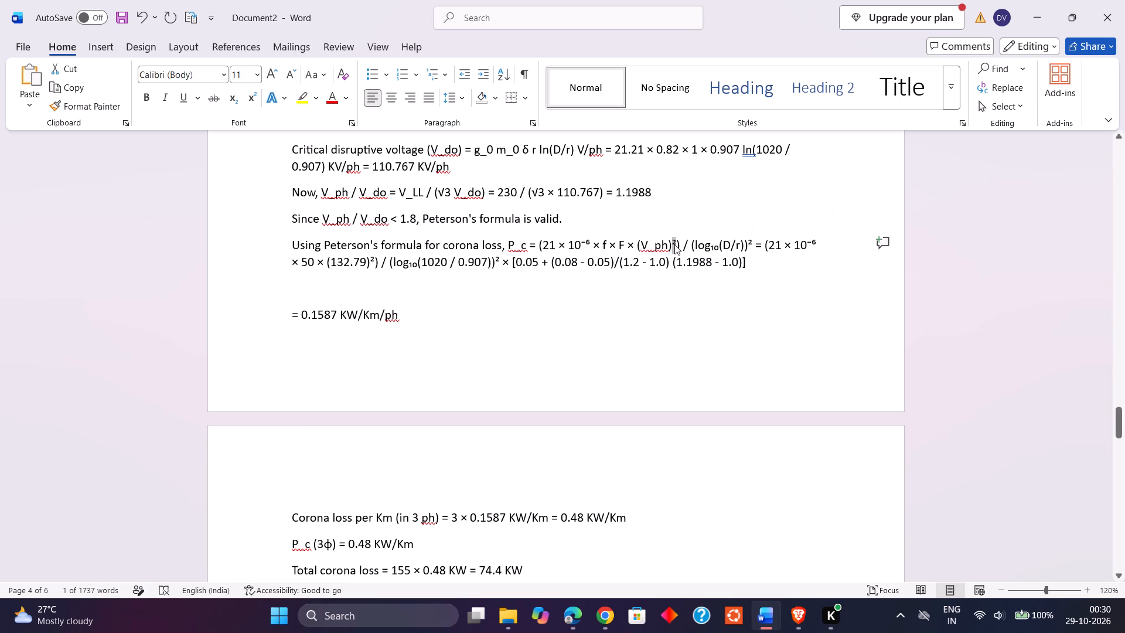
pyautogui.hotkey('ctrl', 'c')
# Switch to YouTube Music in Brave and pause the current song.
pyautogui.click(792, 614)
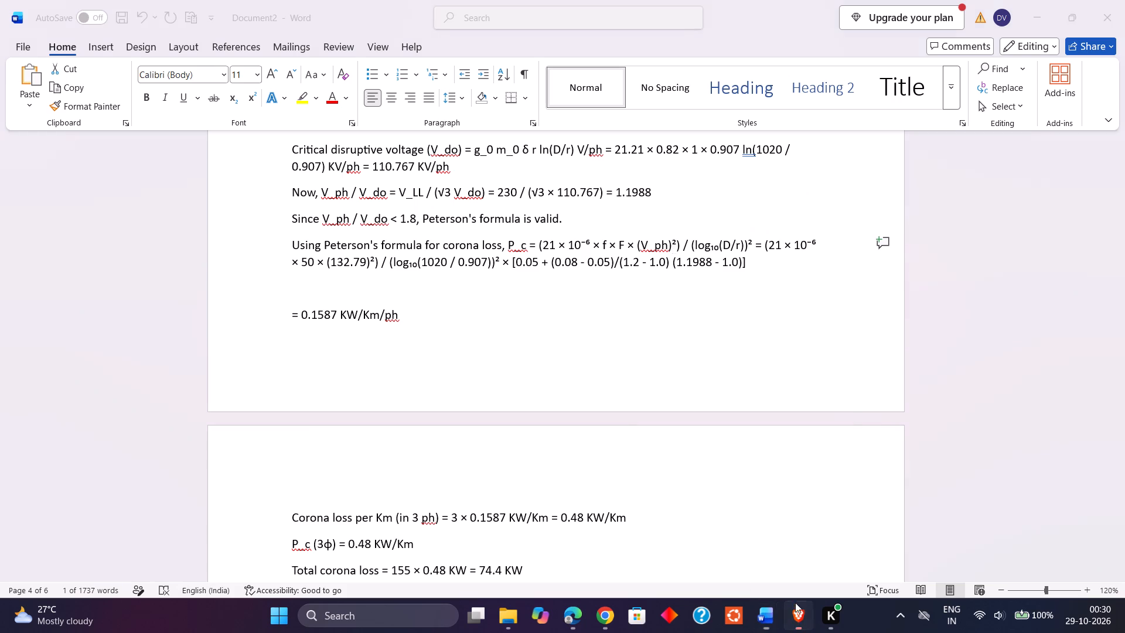
pyautogui.click(880, 577)
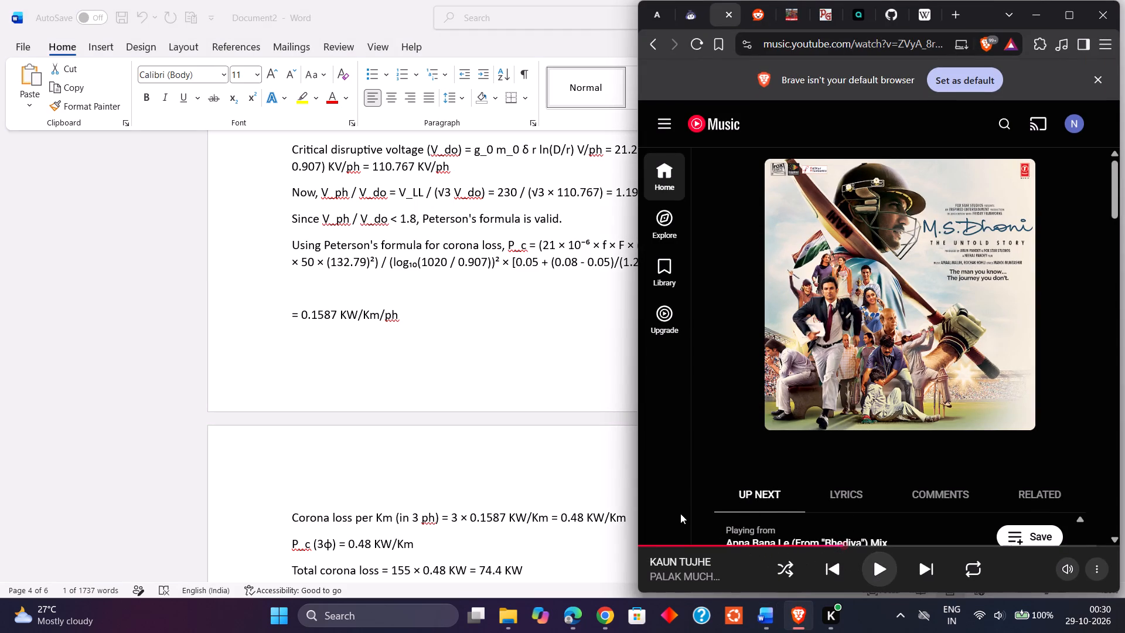
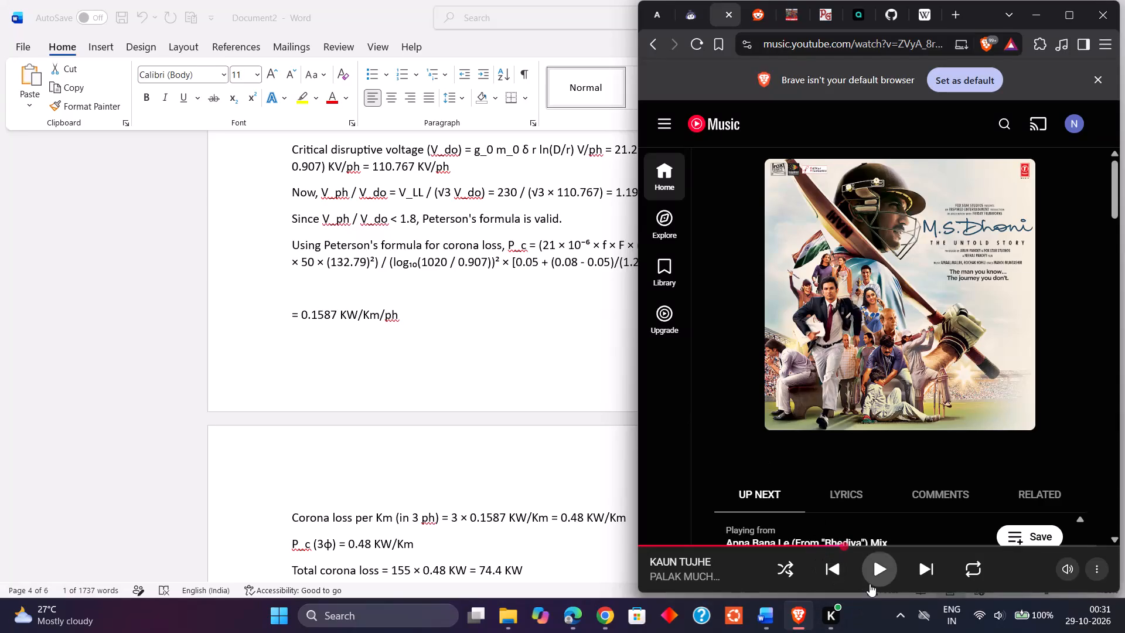
# Leave the YouTube Music player and minimize Brave to return to the assignment document in Word.
pyautogui.click(870, 580)
pyautogui.click(1045, 9)
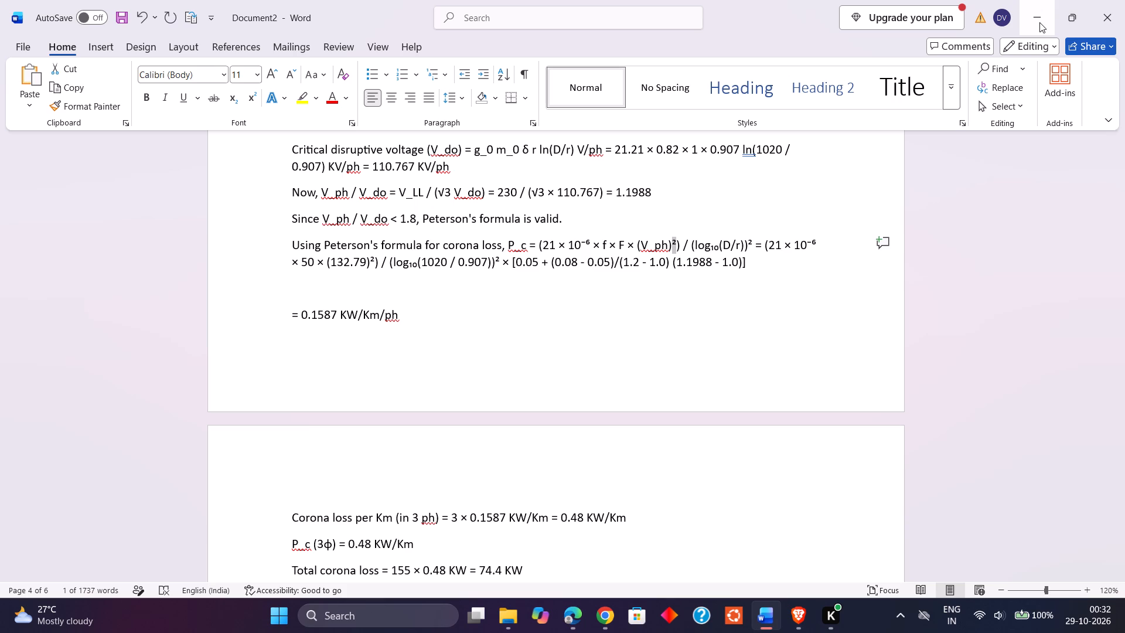
# Complete the fifth column heading of the FINAL SUMMARY table as "Equivalent Cu Section of Conductor (cm²)", pasting in the copied superscript.
pyautogui.scroll(-3, 1039, 22)
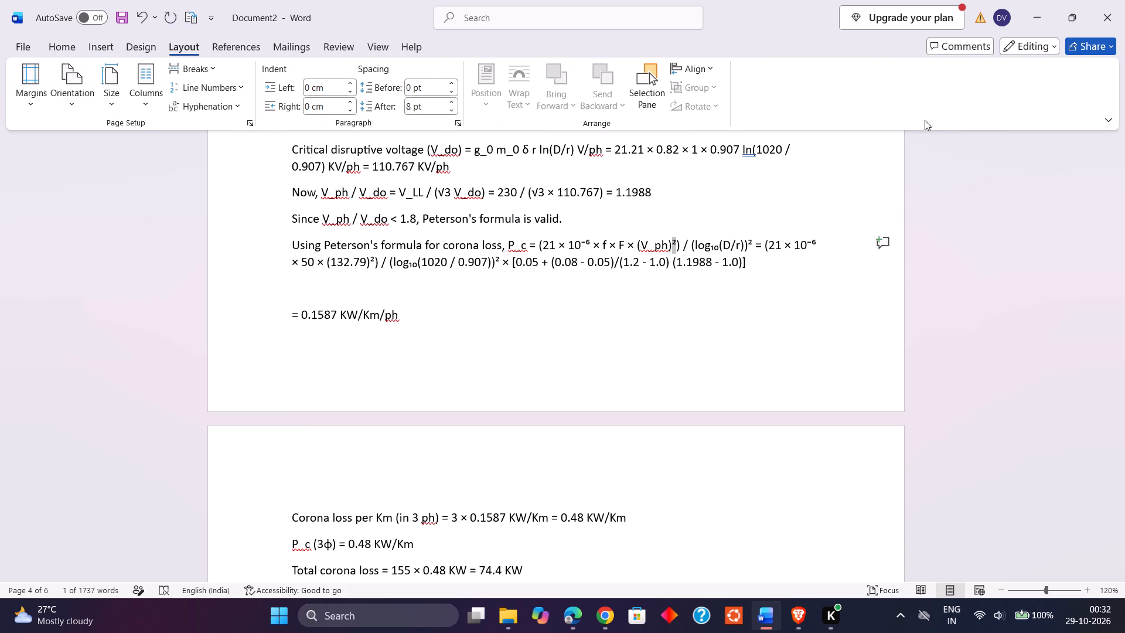
pyautogui.scroll(-2, 909, 180)
pyautogui.scroll(-20, 921, 204)
pyautogui.scroll(-1, 921, 204)
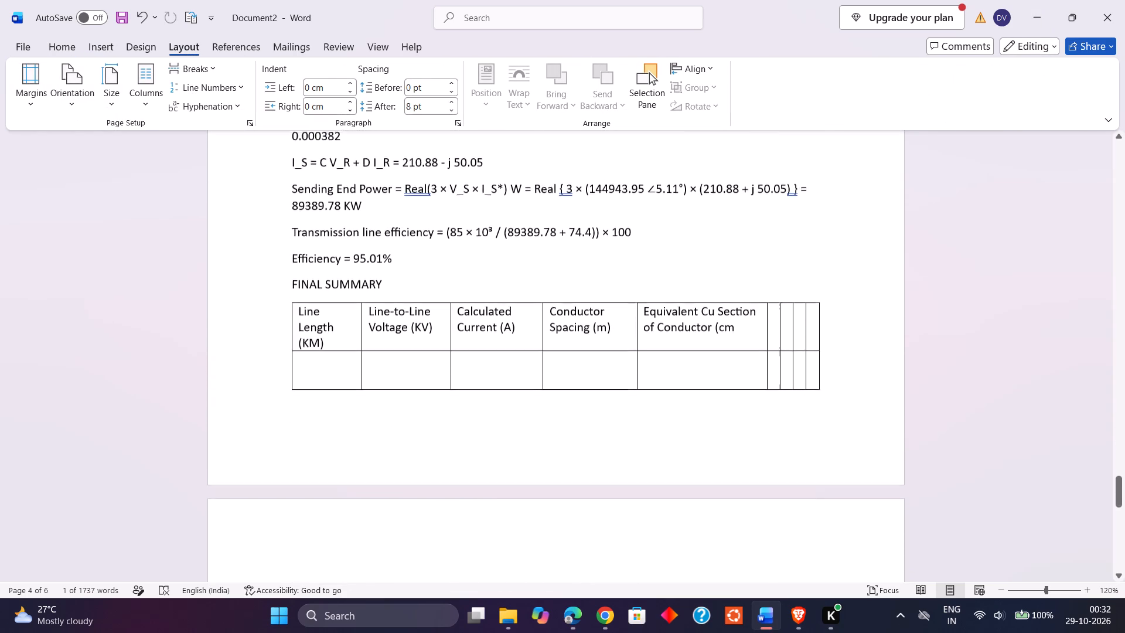
pyautogui.click(741, 280)
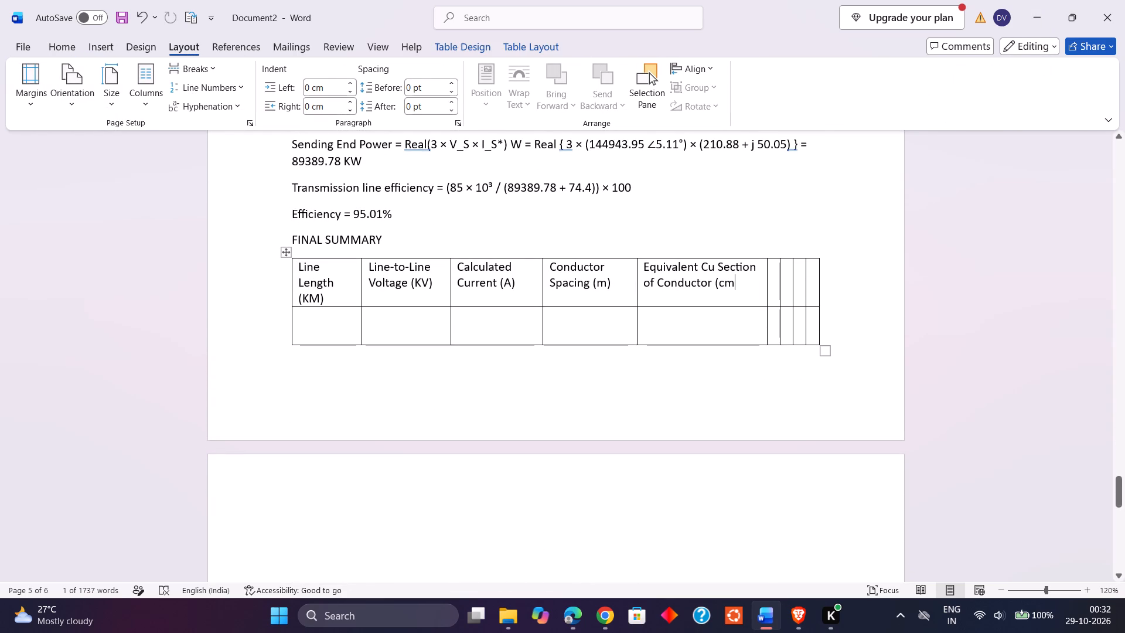
pyautogui.hotkey('ctrl', 'v')
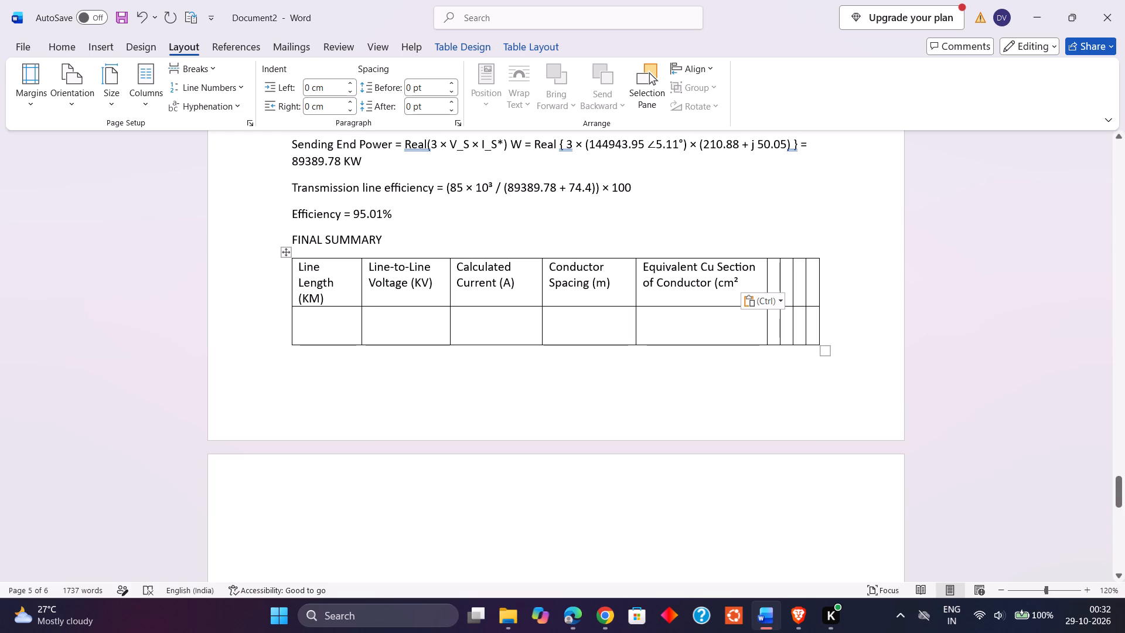
pyautogui.hotkey('shift', ')')
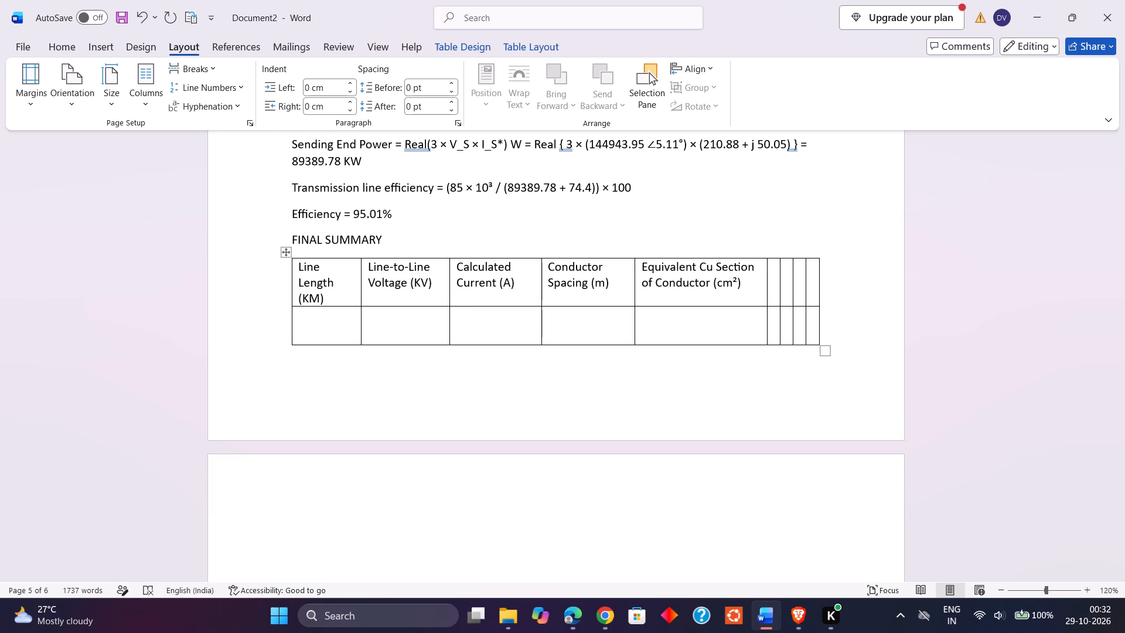
# Enter "Current Carrying Capacity (A)" as the sixth column heading of the FINAL SUMMARY table.
pyautogui.press('Right')
pyautogui.write('Current')
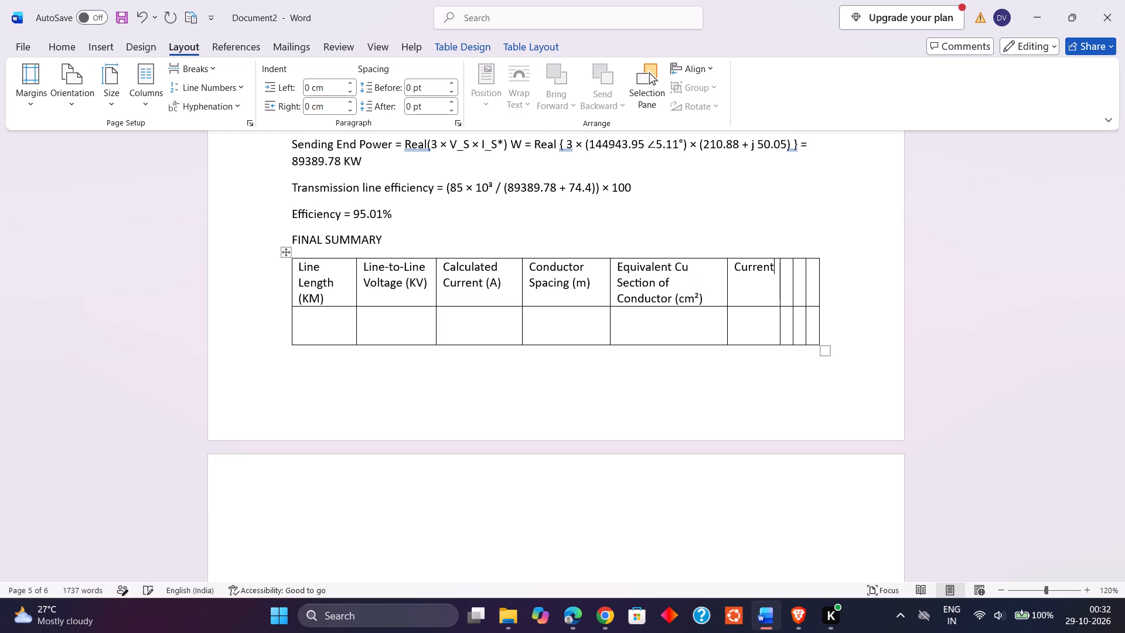
pyautogui.press('space')
pyautogui.write('Carrying')
pyautogui.press('space')
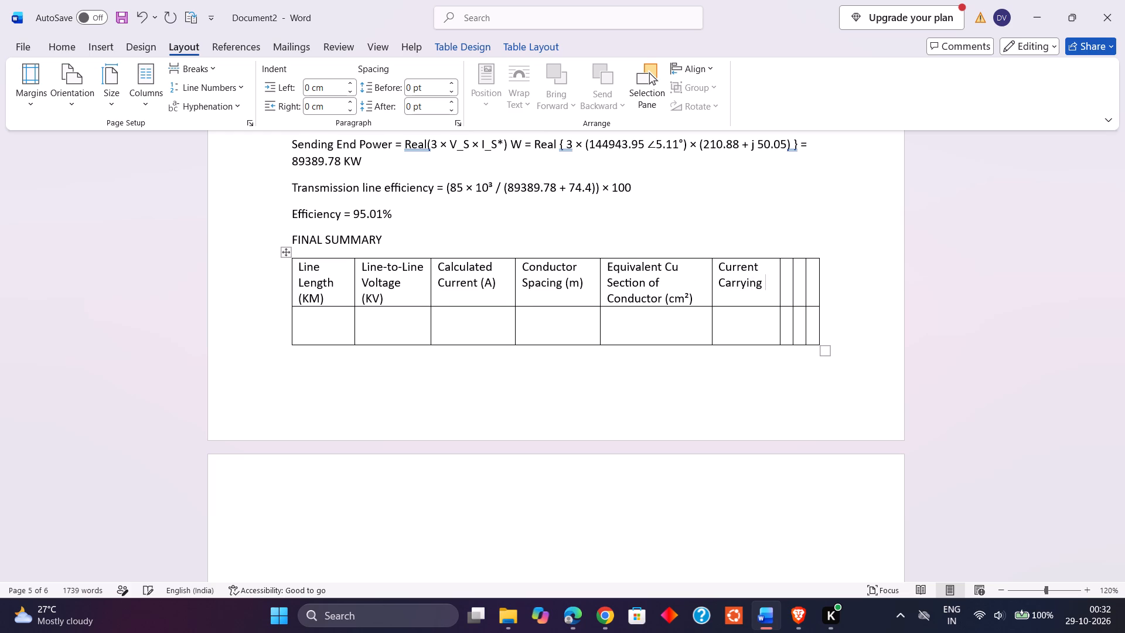
pyautogui.write('Capacity')
pyautogui.press('space')
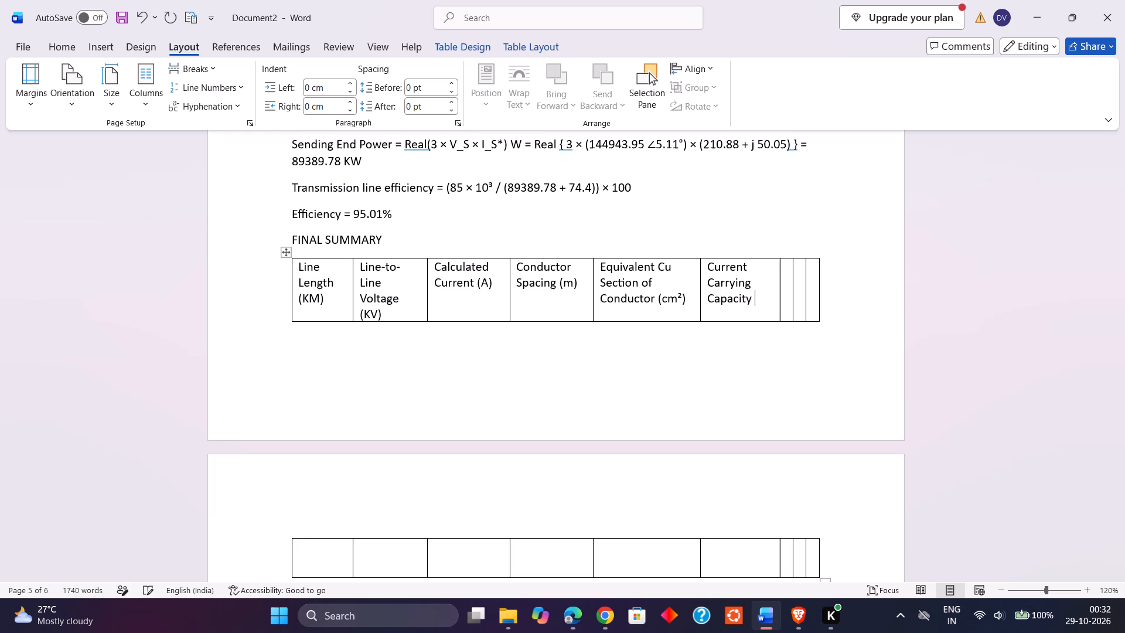
pyautogui.hotkey('shift', '(')
pyautogui.hotkey('shift', 'a')
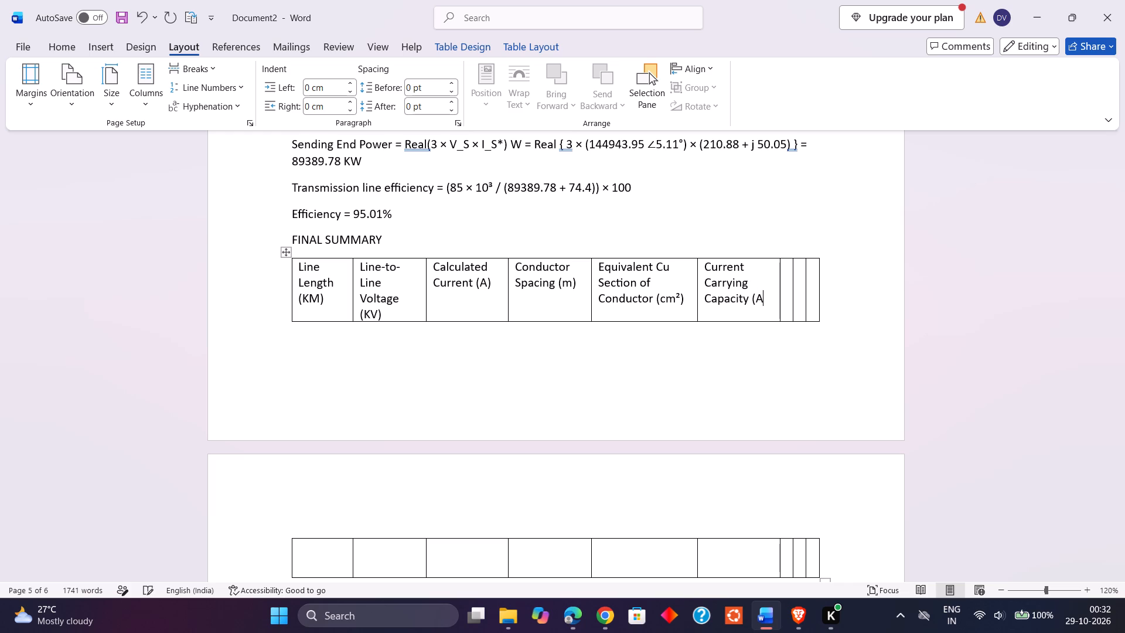
pyautogui.hotkey('shift', ')')
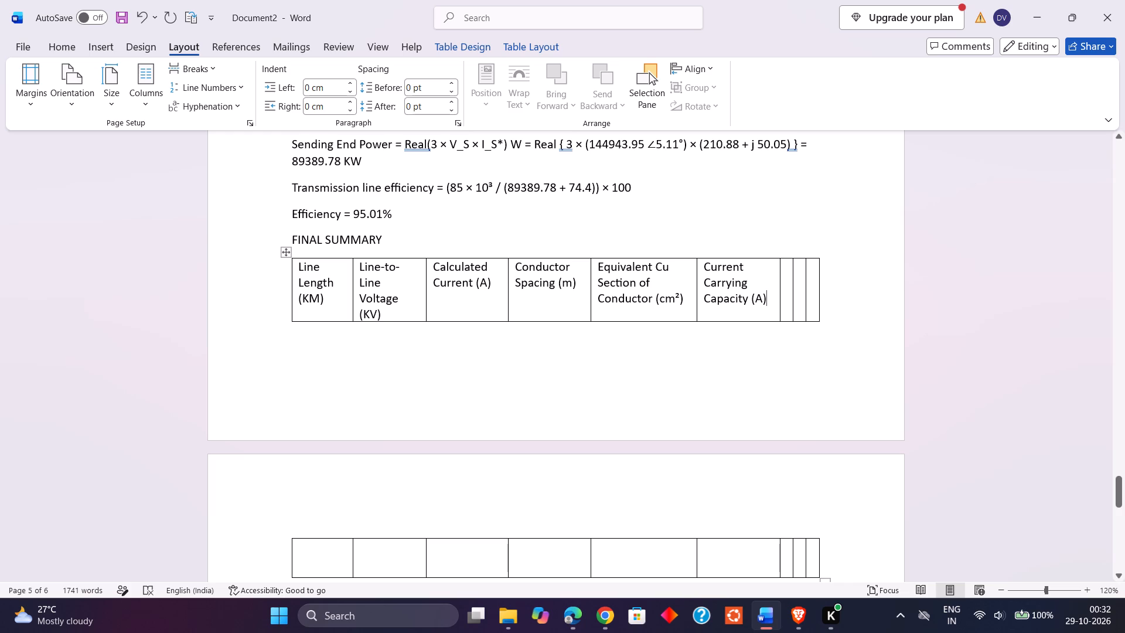
# Enter "Percentage Voltage Regulation (%)" as the seventh column heading of the FINAL SUMMARY table.
pyautogui.press('Right')
pyautogui.hotkey('shift', 'p')
pyautogui.write('ercentag')
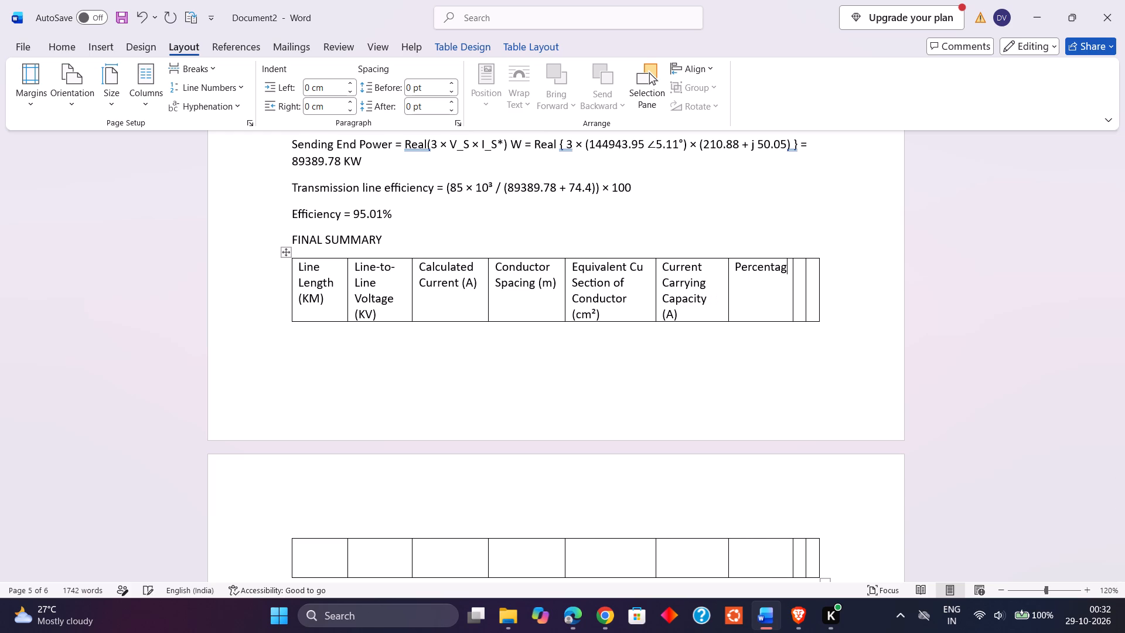
pyautogui.write('e')
pyautogui.press('space')
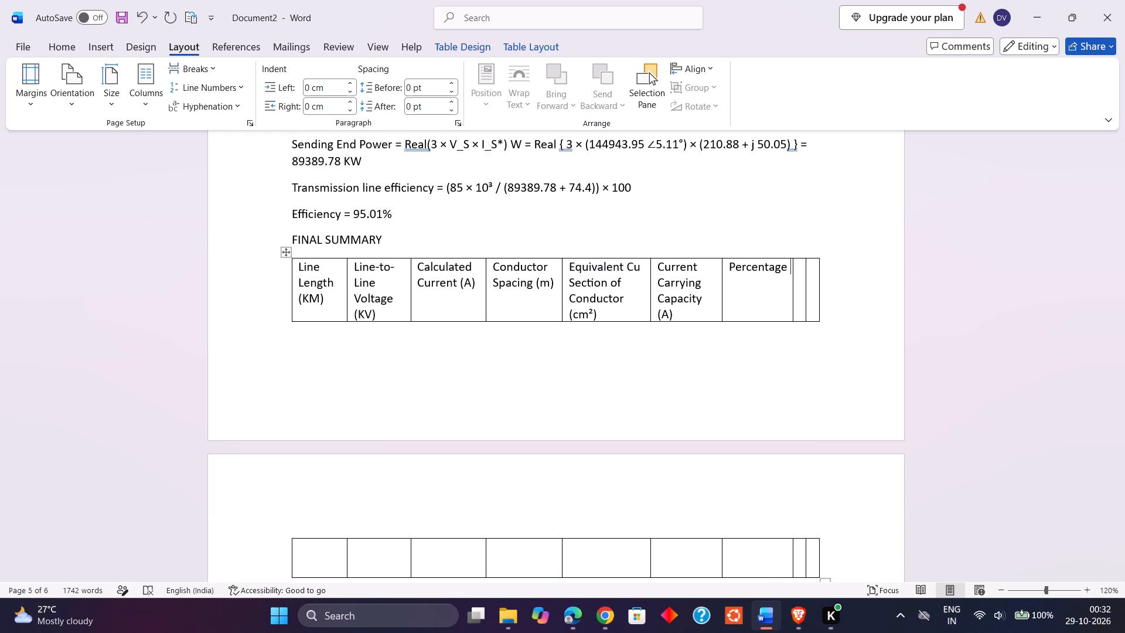
pyautogui.write('Voltage')
pyautogui.press('space')
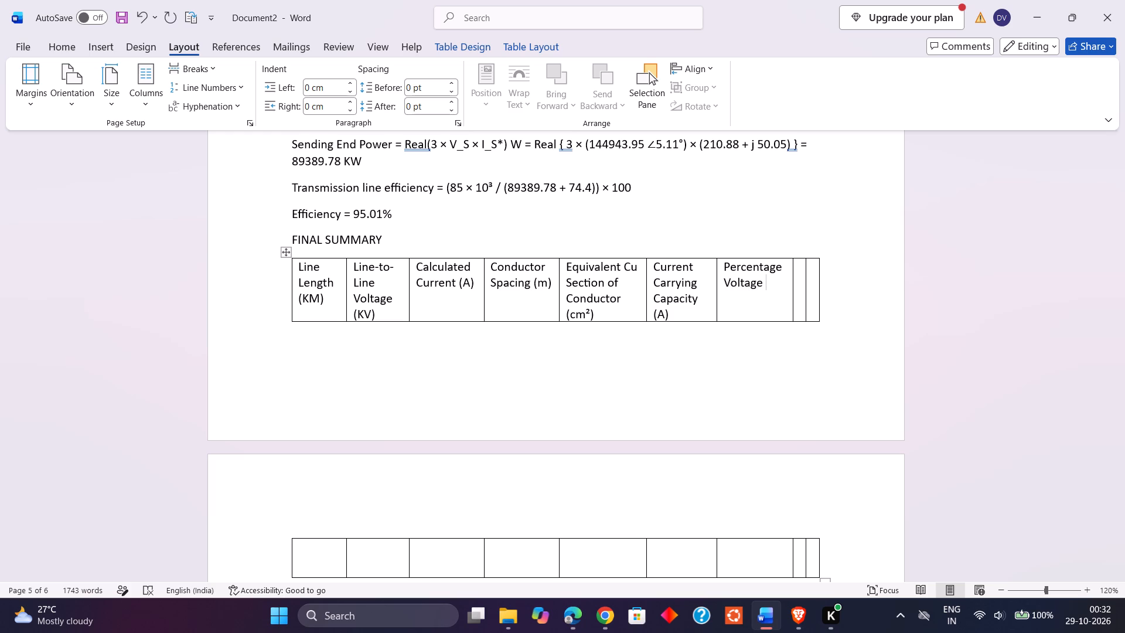
pyautogui.write('Regu')
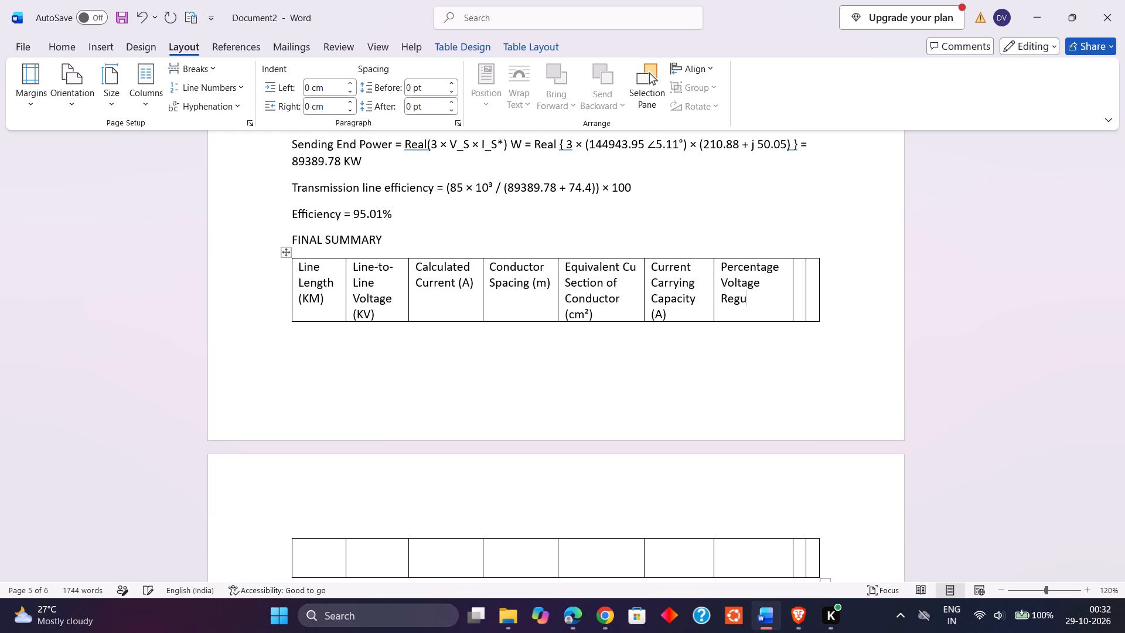
pyautogui.write('lation')
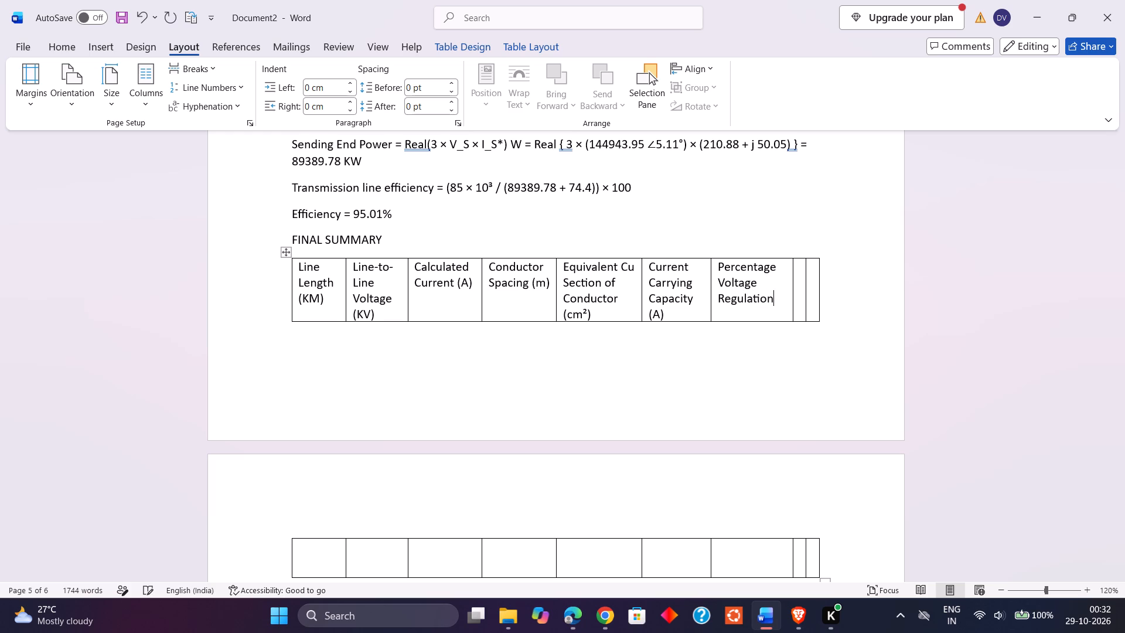
pyautogui.press('space')
pyautogui.hotkey('shift', '(')
pyautogui.write('%)')
# Enter "Corona Loss (KW/Km)" as the eighth column heading of the FINAL SUMMARY table.
pyautogui.press('Right')
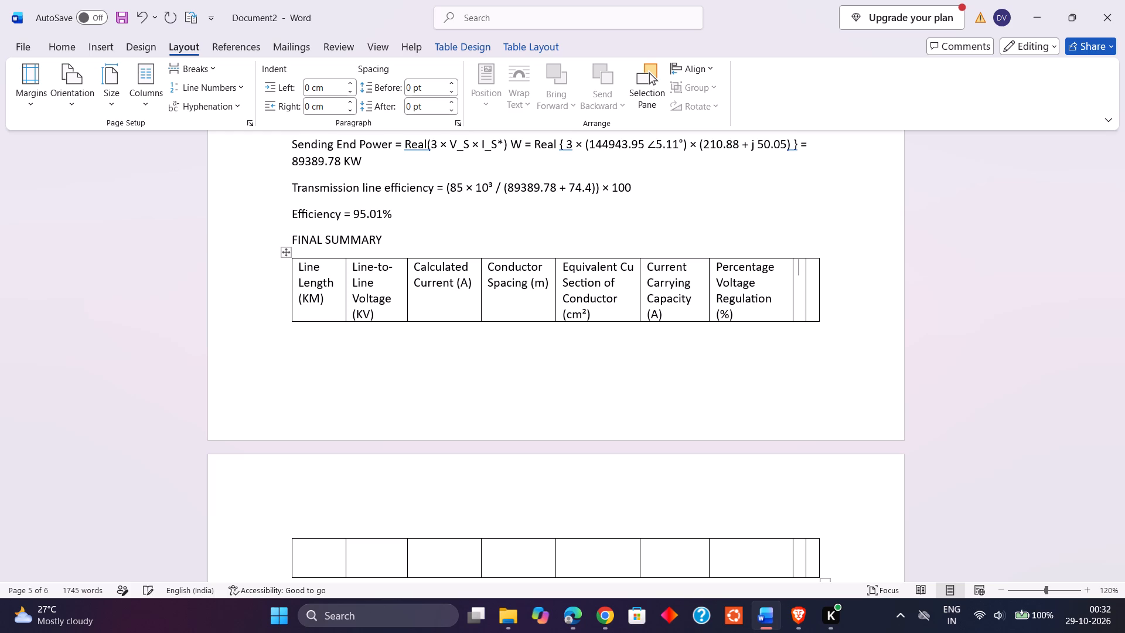
pyautogui.write('Coror')
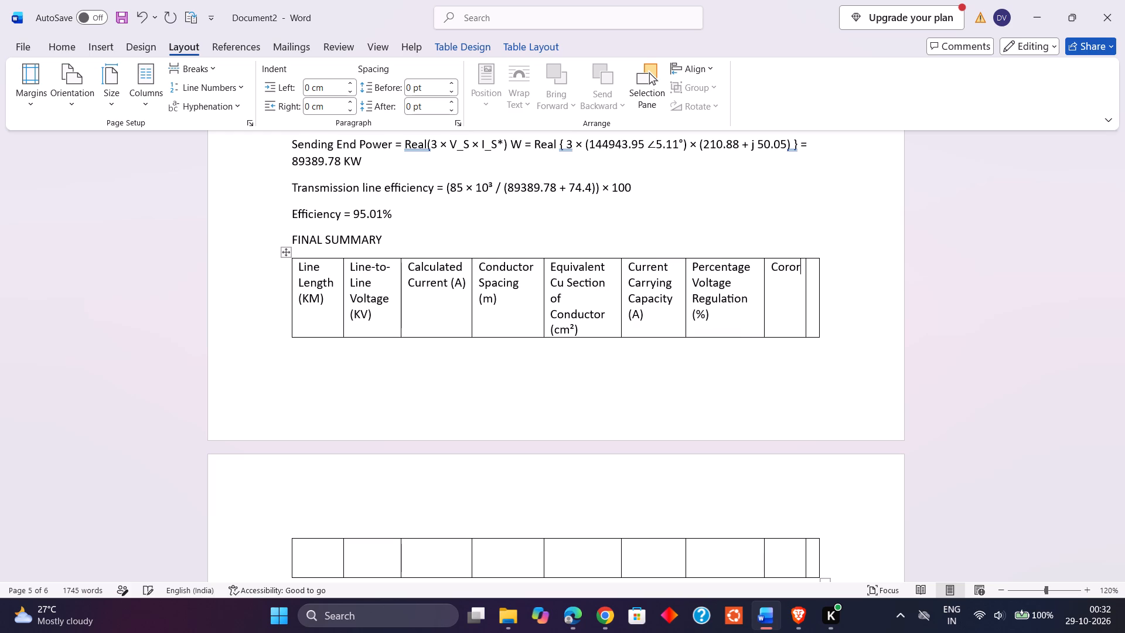
pyautogui.write('na')
pyautogui.press('space')
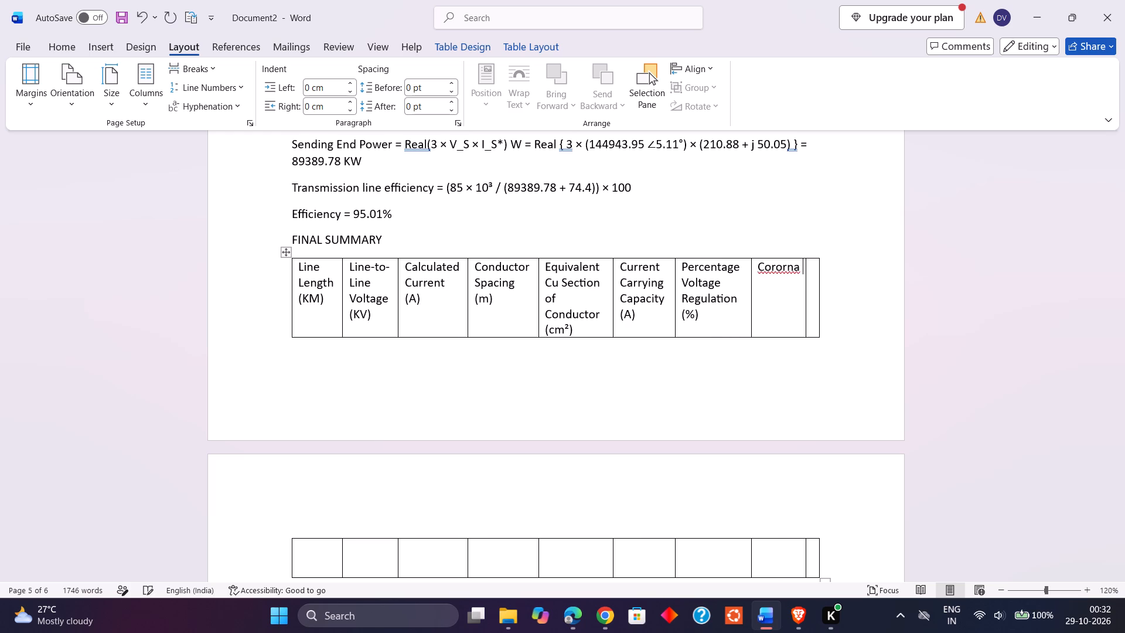
pyautogui.write('Loss')
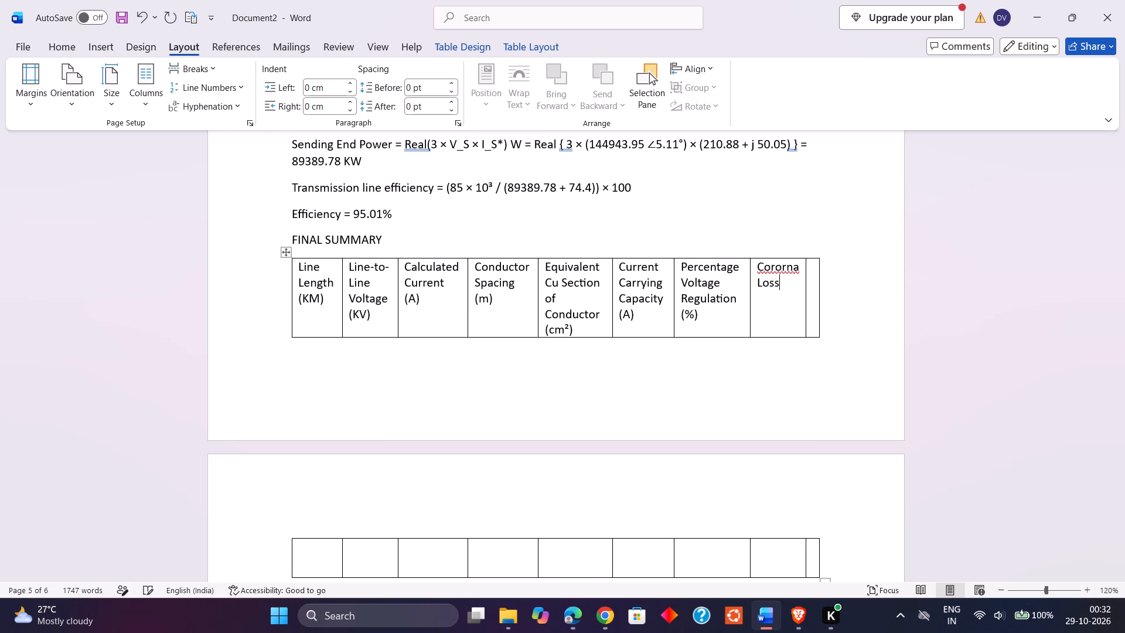
pyautogui.press('Up')
pyautogui.press('Right')
pyautogui.press('BackSpace')
pyautogui.press('Down')
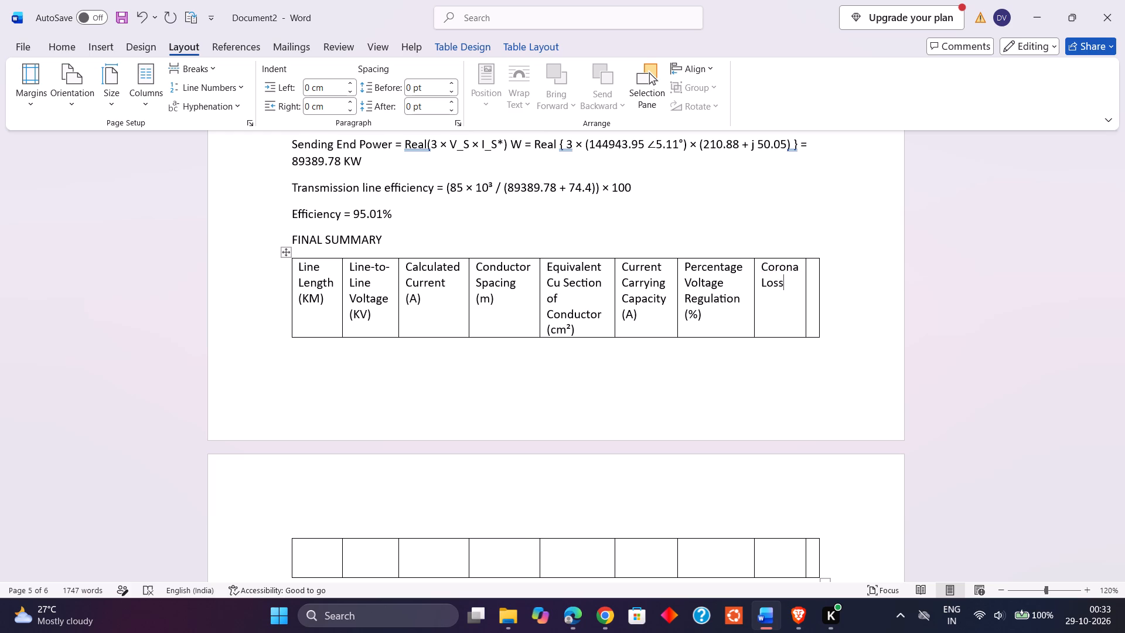
pyautogui.press('space')
pyautogui.write('(')
pyautogui.write('KW')
pyautogui.hotkey('shift', '?')
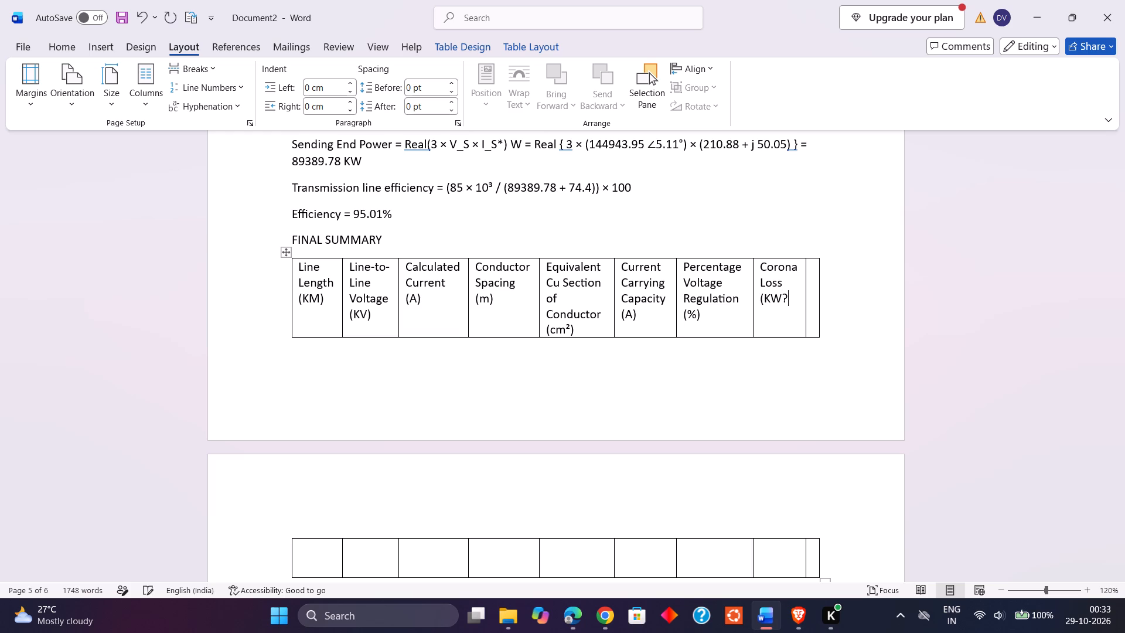
pyautogui.press('BackSpace')
pyautogui.press('/')
pyautogui.write('Km')
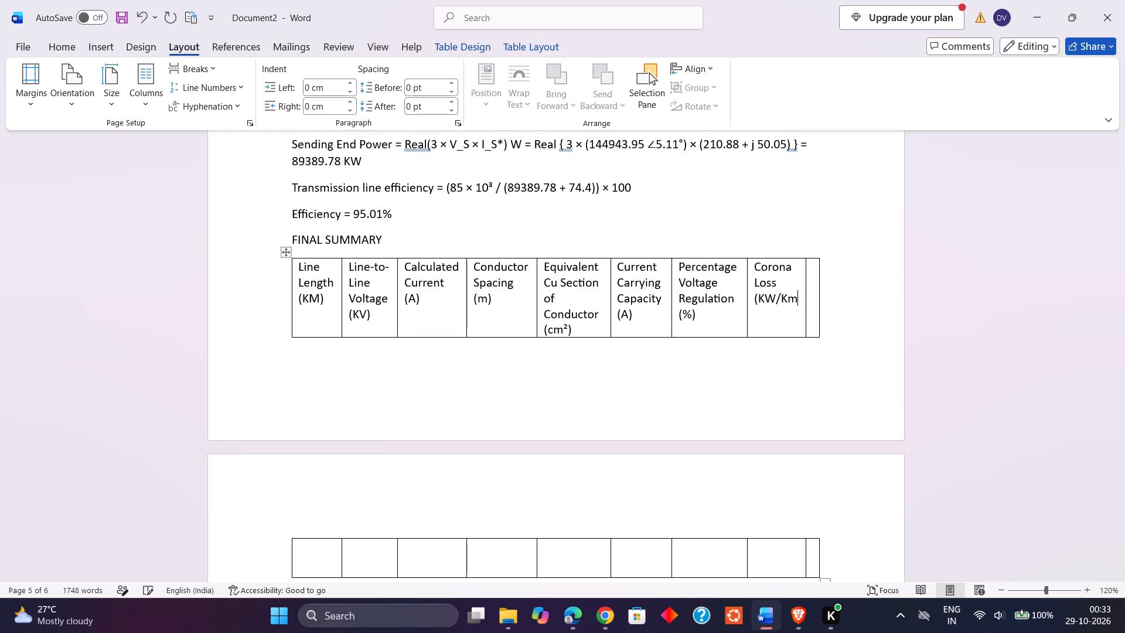
pyautogui.hotkey('shift', ')')
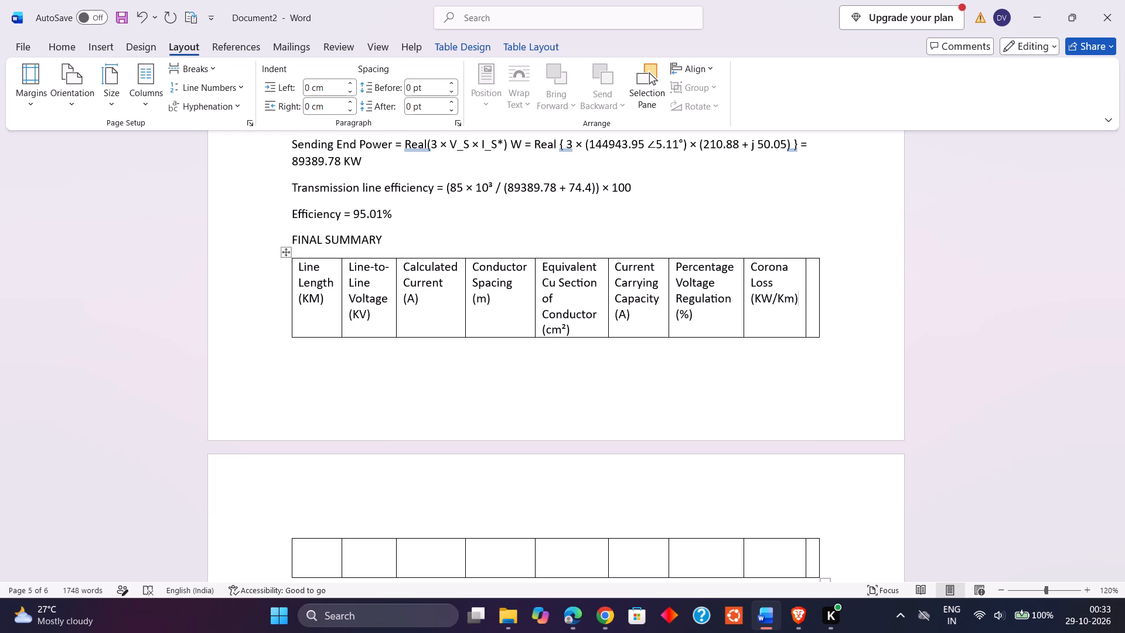
# Review the earlier calculations and the voltage comparison table above the FINAL SUMMARY table.
pyautogui.scroll(12, 765, 246)
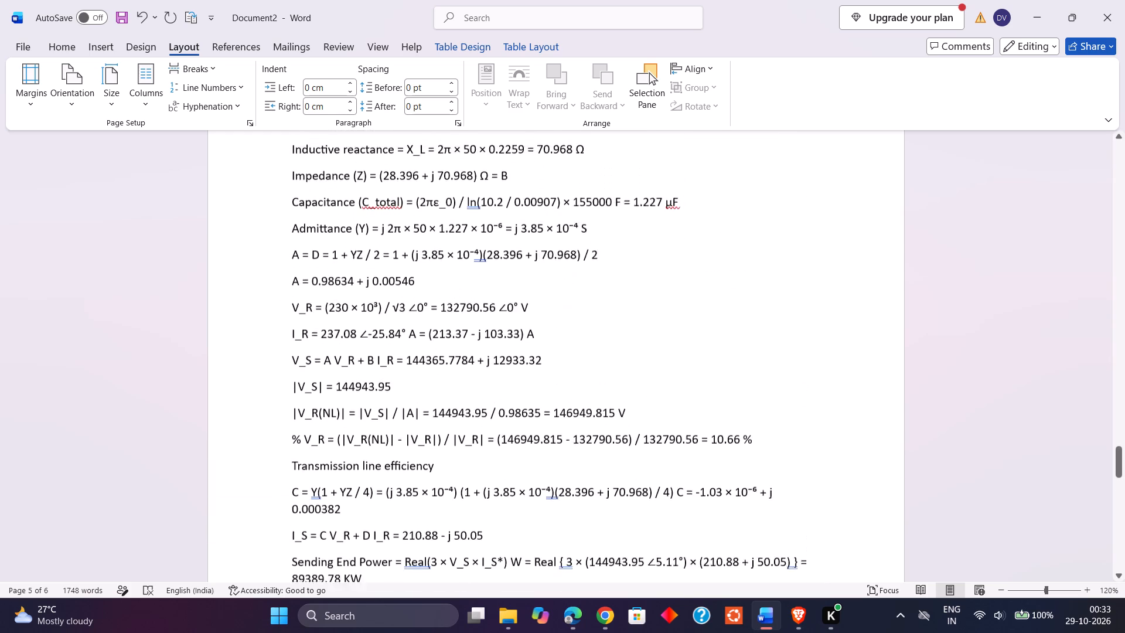
pyautogui.scroll(20, 766, 240)
pyautogui.scroll(7, 766, 240)
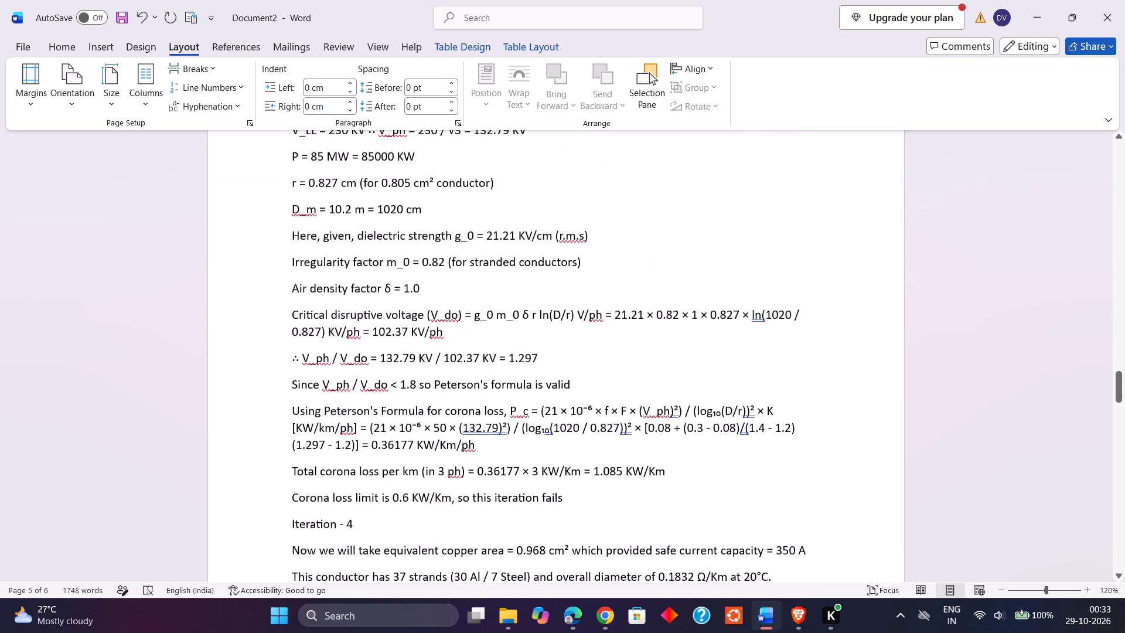
pyautogui.scroll(10, 766, 219)
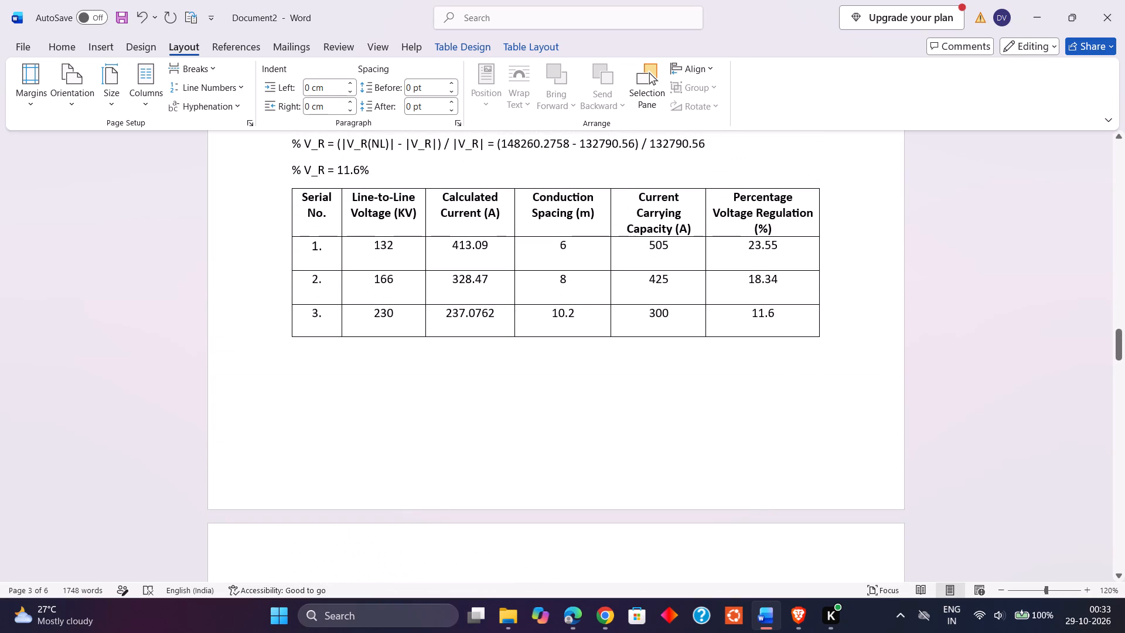
pyautogui.scroll(-17, 769, 205)
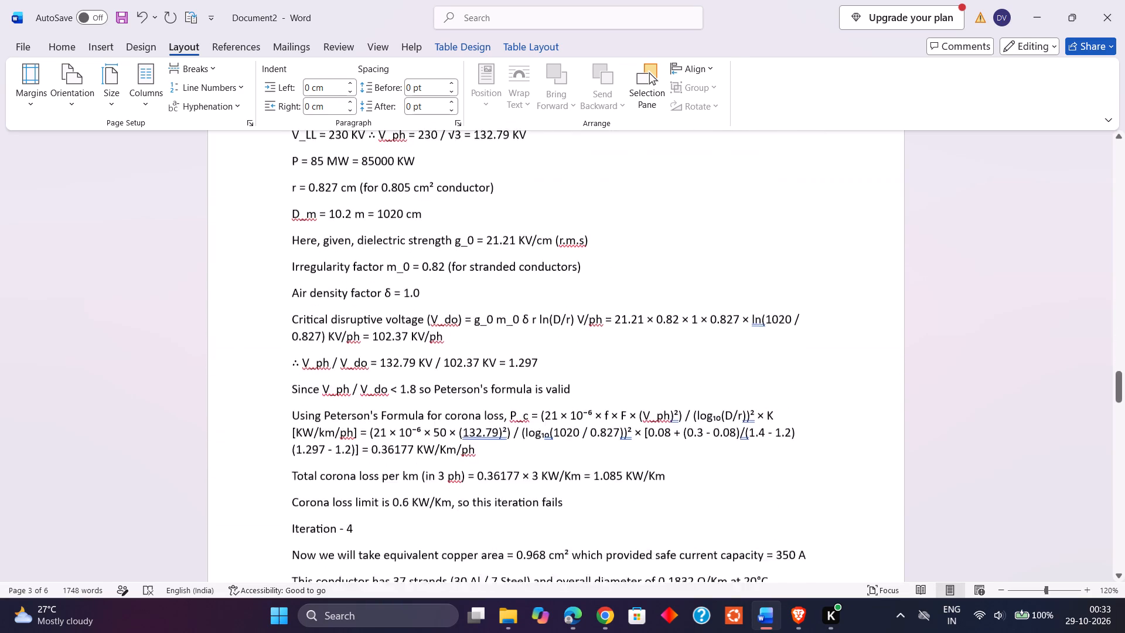
pyautogui.scroll(-12, 763, 210)
pyautogui.scroll(-5, 739, 264)
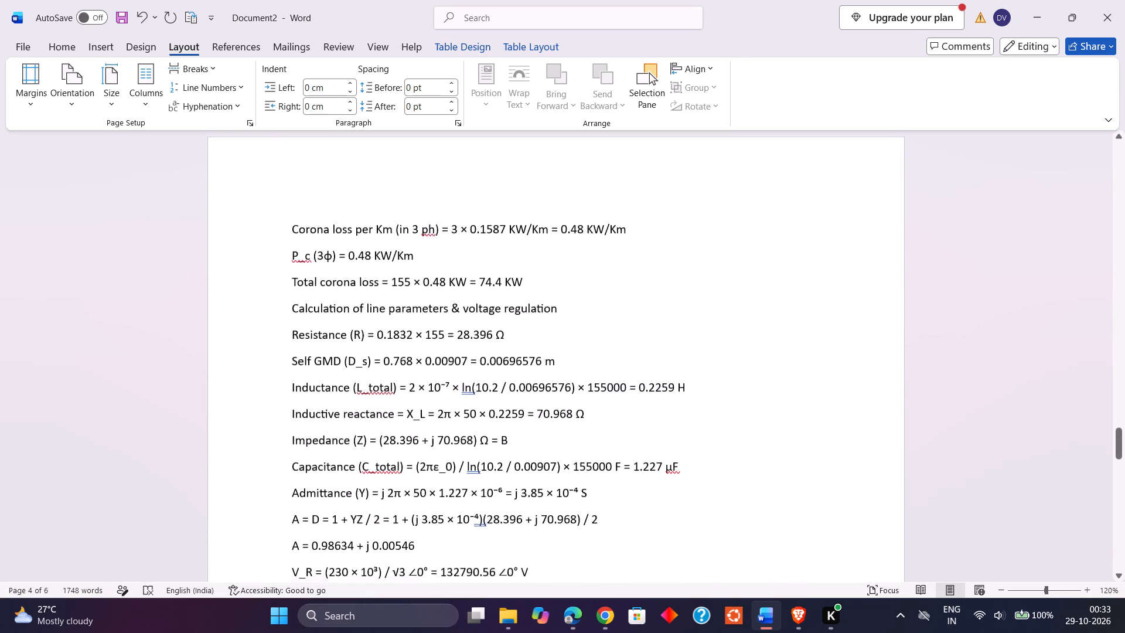
pyautogui.scroll(-14, 733, 299)
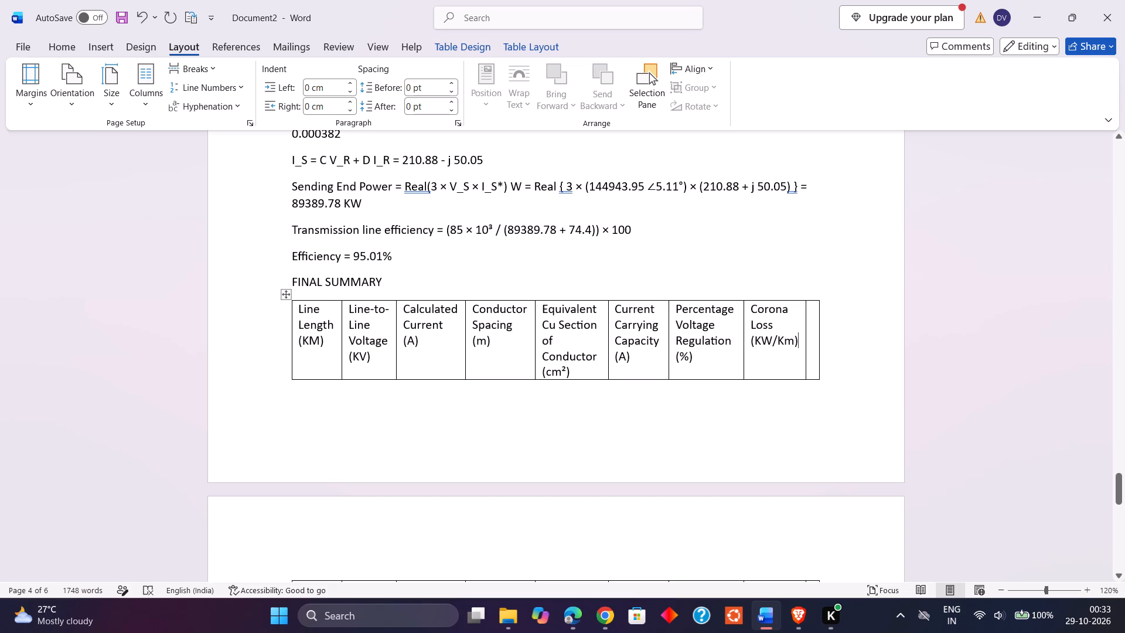
# Correct the unit in the first column heading of the FINAL SUMMARY table to "(Km)".
pyautogui.click(319, 334)
pyautogui.press('BackSpace')
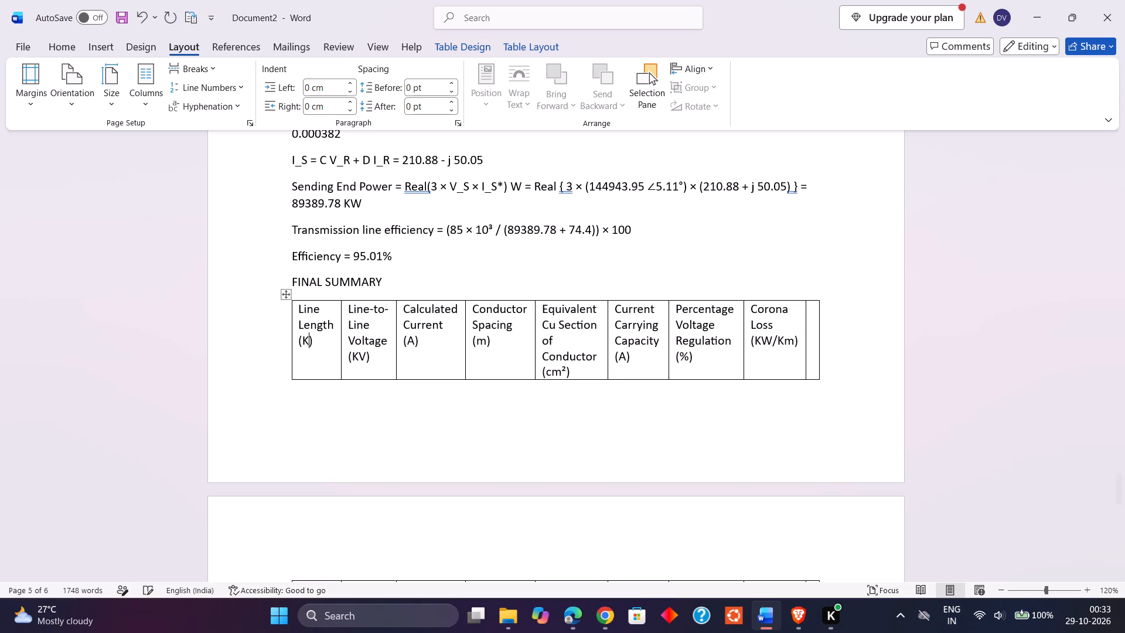
pyautogui.press('m')
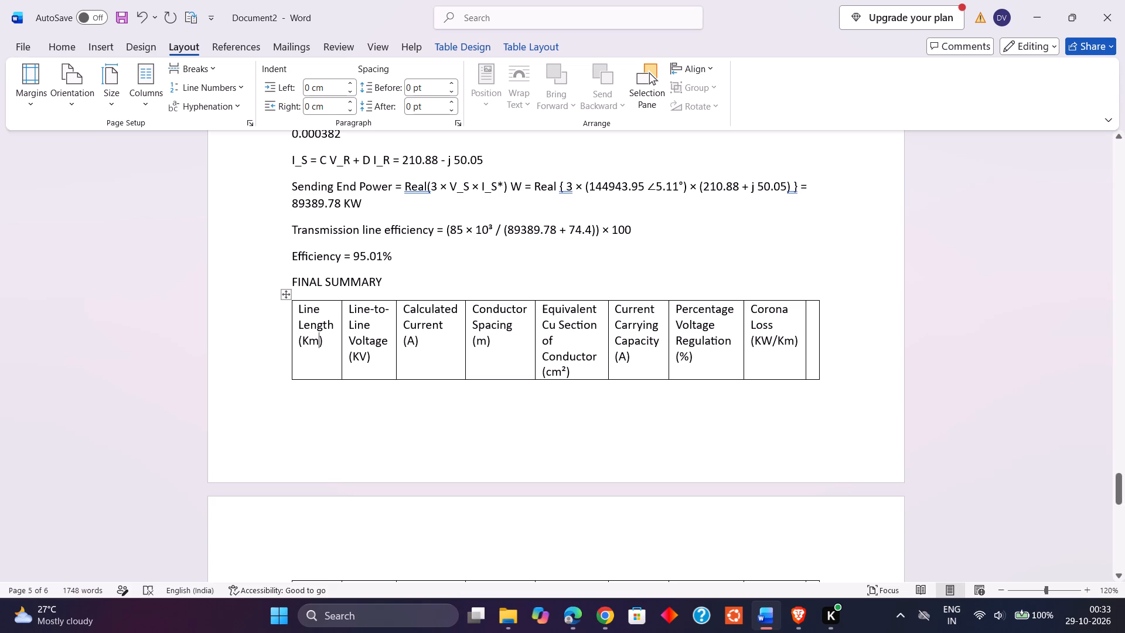
# Enter "Transmission Line Efficiency (%)" as the ninth column heading of the FINAL SUMMARY table, correcting the spelling of "Transmission".
pyautogui.click(814, 320)
pyautogui.write('Trans')
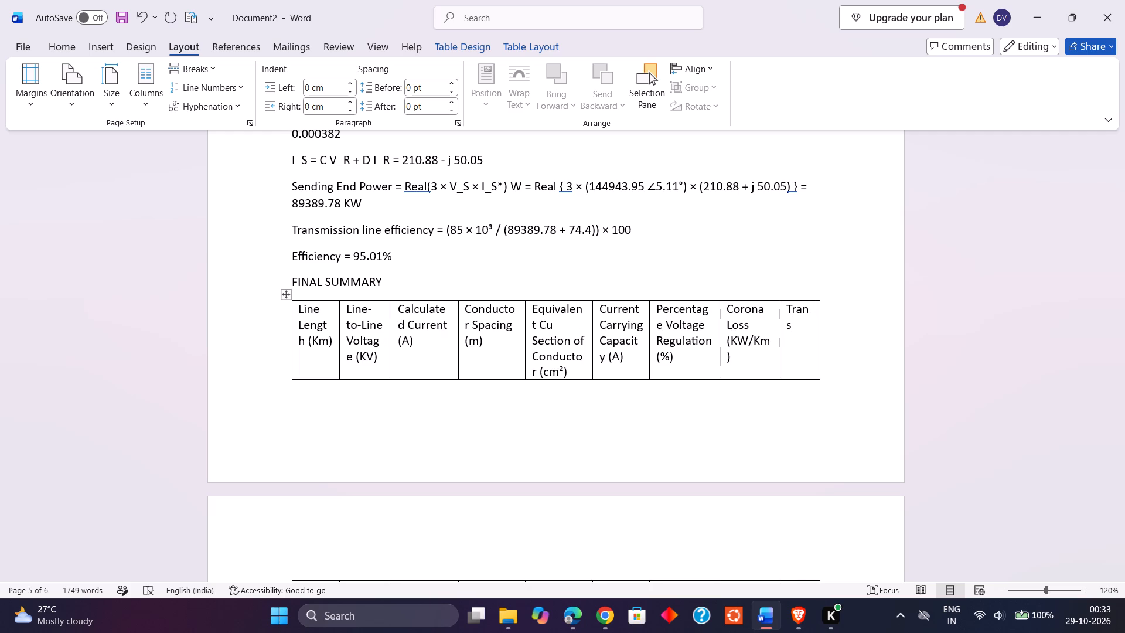
pyautogui.write('mi')
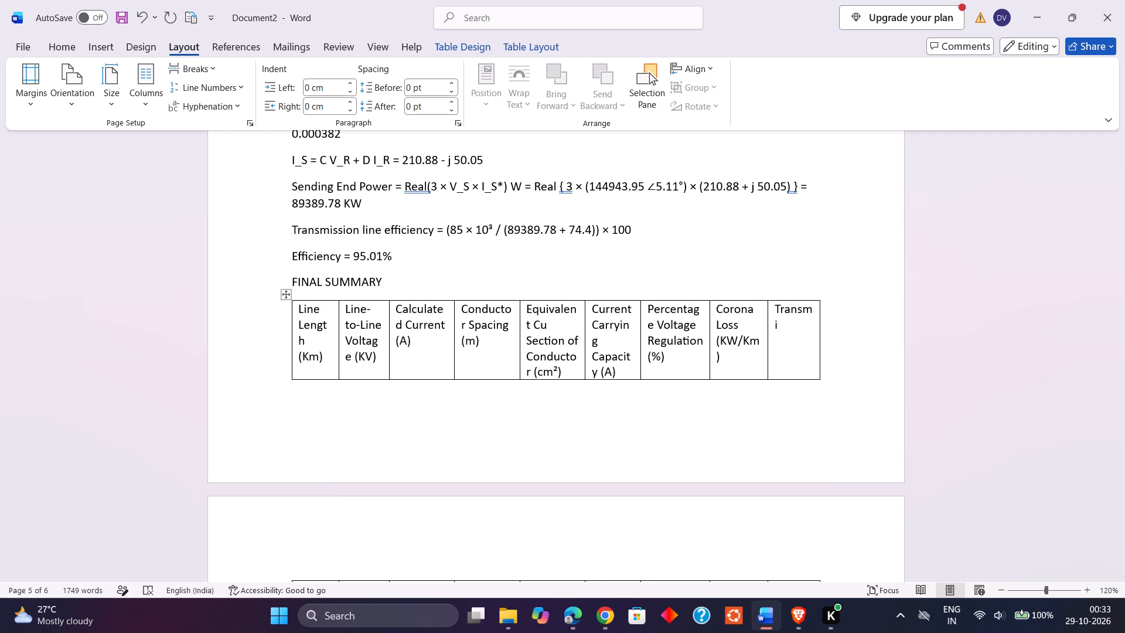
pyautogui.write('ss')
pyautogui.write('si')
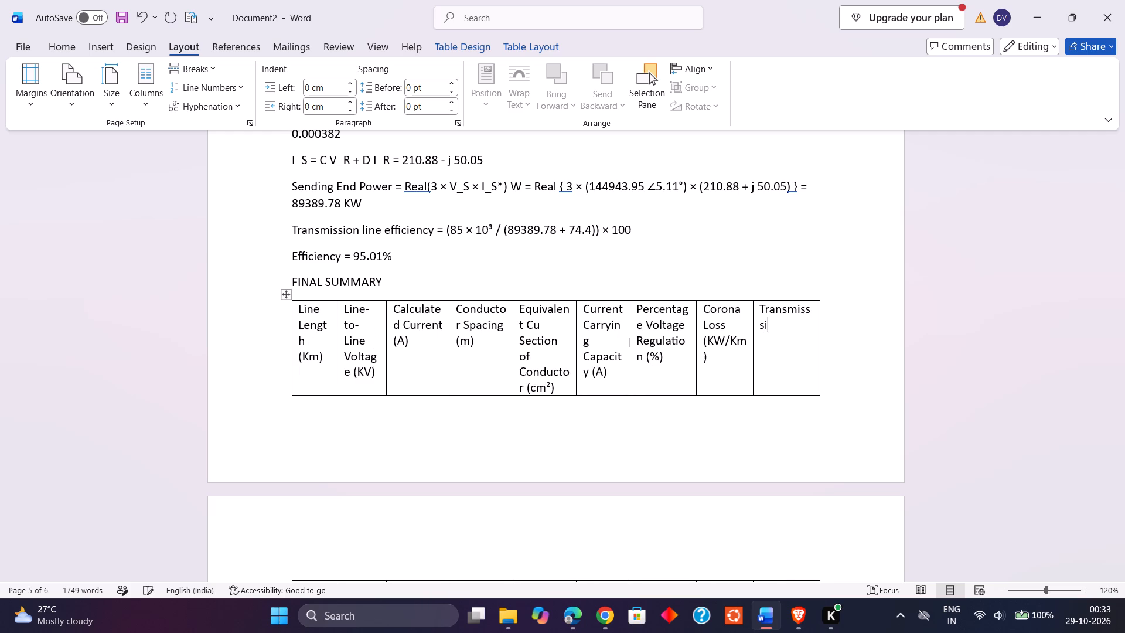
pyautogui.write('on')
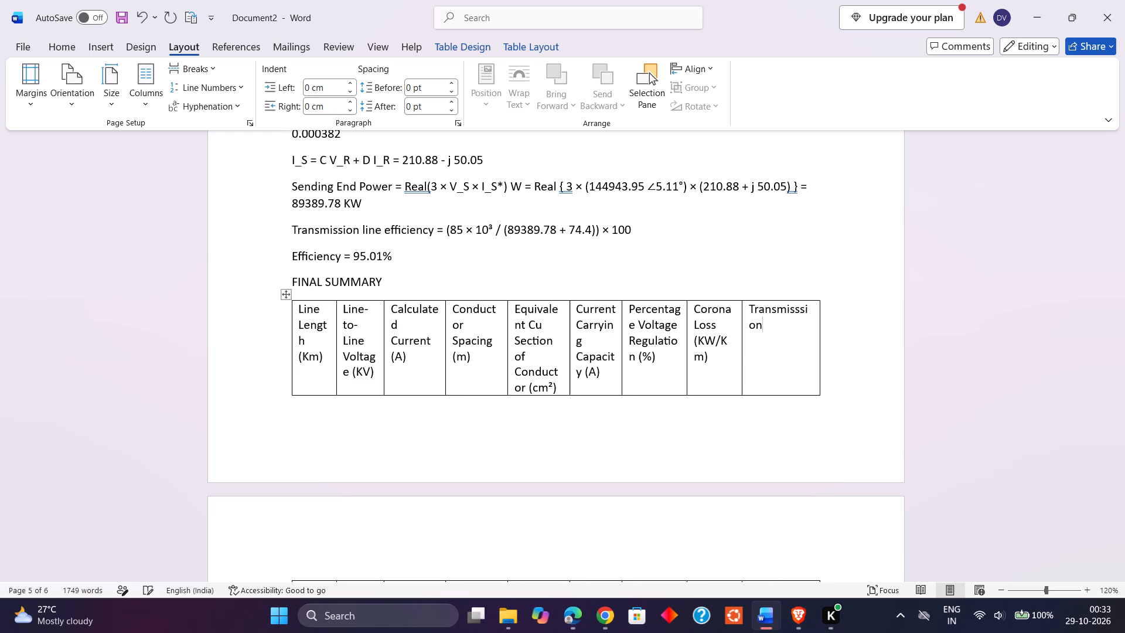
pyautogui.press('space')
pyautogui.press('Up')
pyautogui.press('Right')
pyautogui.press('Right')
pyautogui.press('Right')
pyautogui.press('Right')
pyautogui.press('Right')
pyautogui.press('BackSpace')
pyautogui.press('Down')
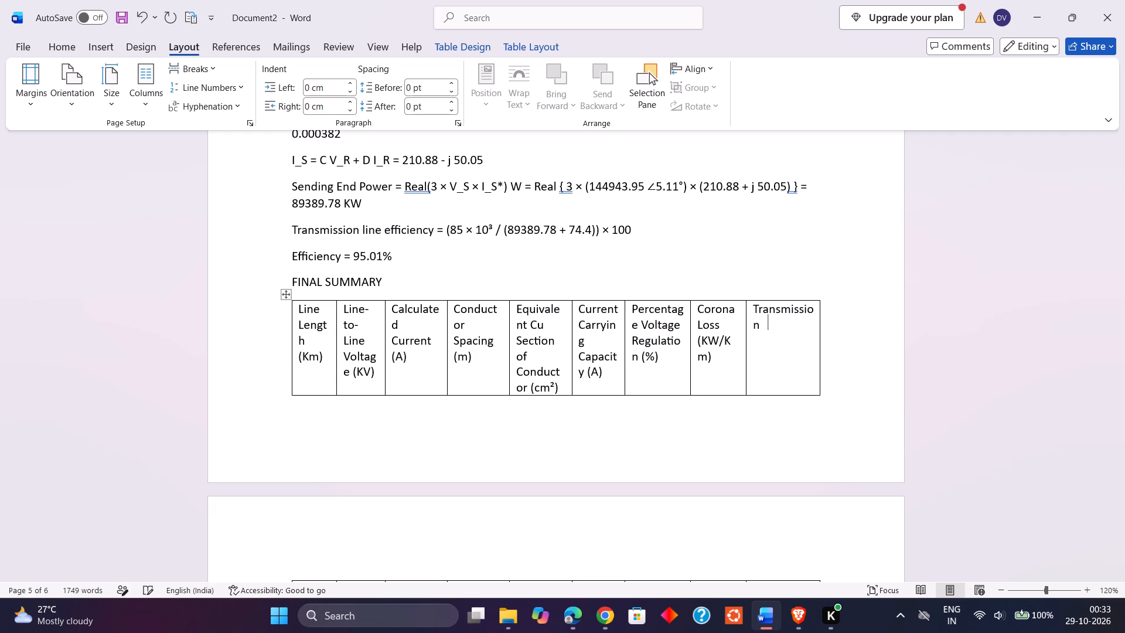
pyautogui.write('Line Effici')
pyautogui.write('en')
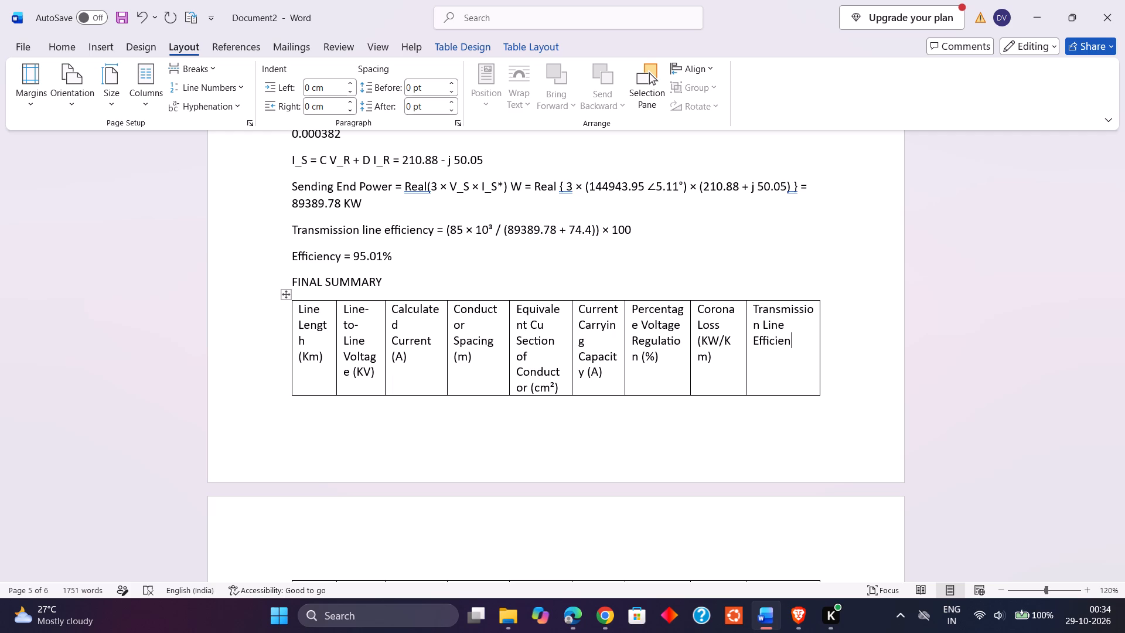
pyautogui.write('cy')
pyautogui.press('space')
pyautogui.hotkey('shift', '(')
pyautogui.hotkey('shift', '%')
pyautogui.hotkey('shift', ')')
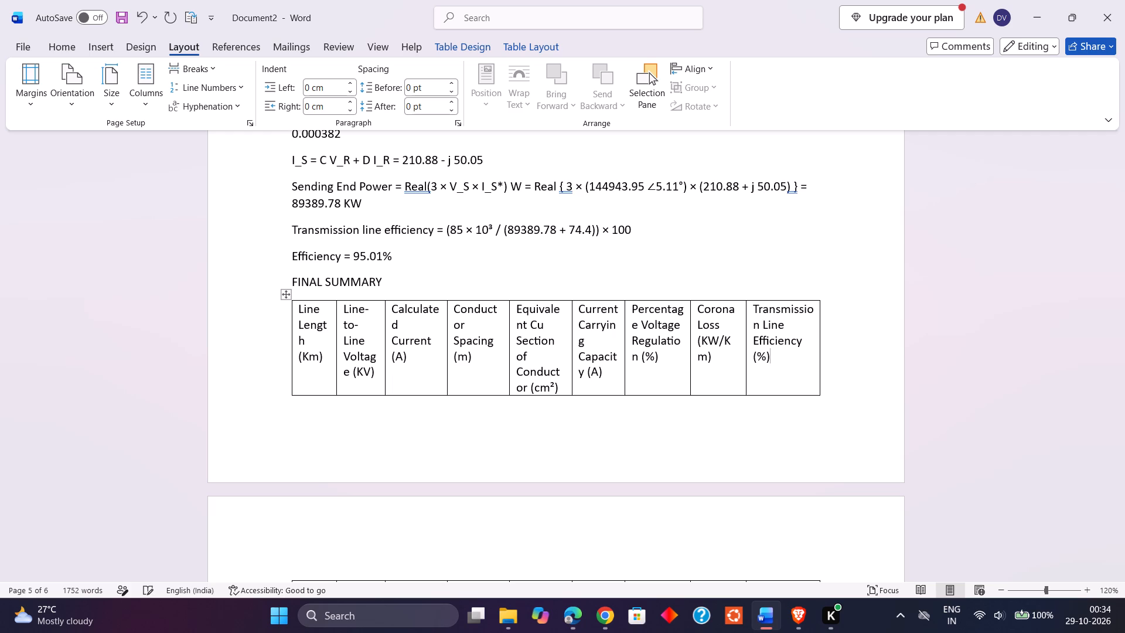
# Enlarge the whole FINAL SUMMARY table from its lower corner so the heading words fit without breaking.
pyautogui.scroll(-4, 686, 379)
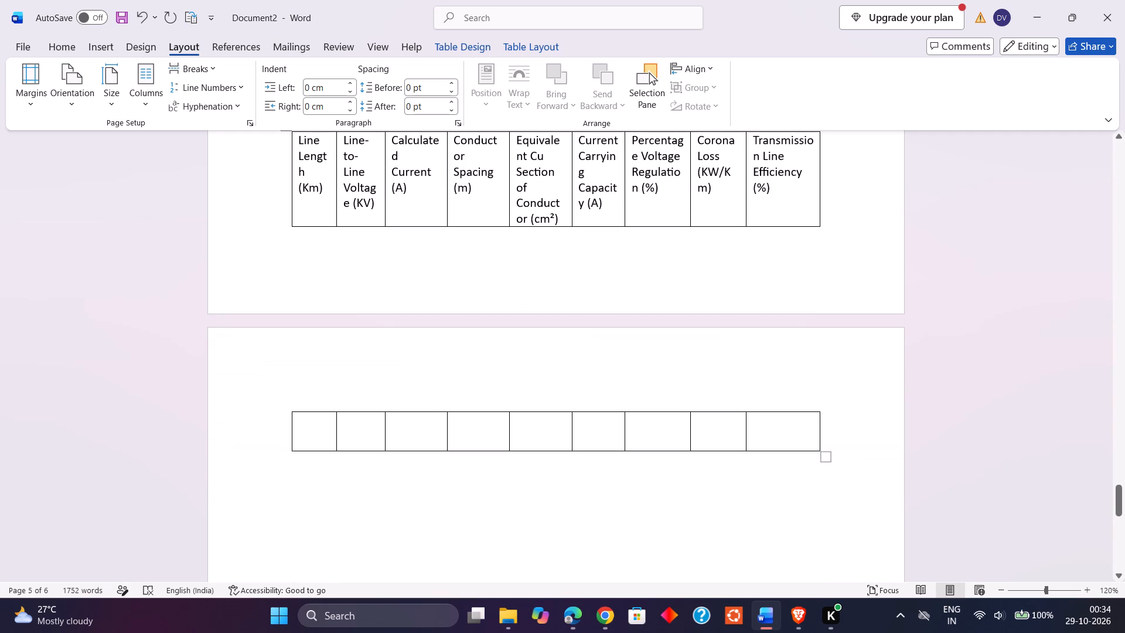
pyautogui.moveTo(823, 460); pyautogui.dragTo(855, 471)
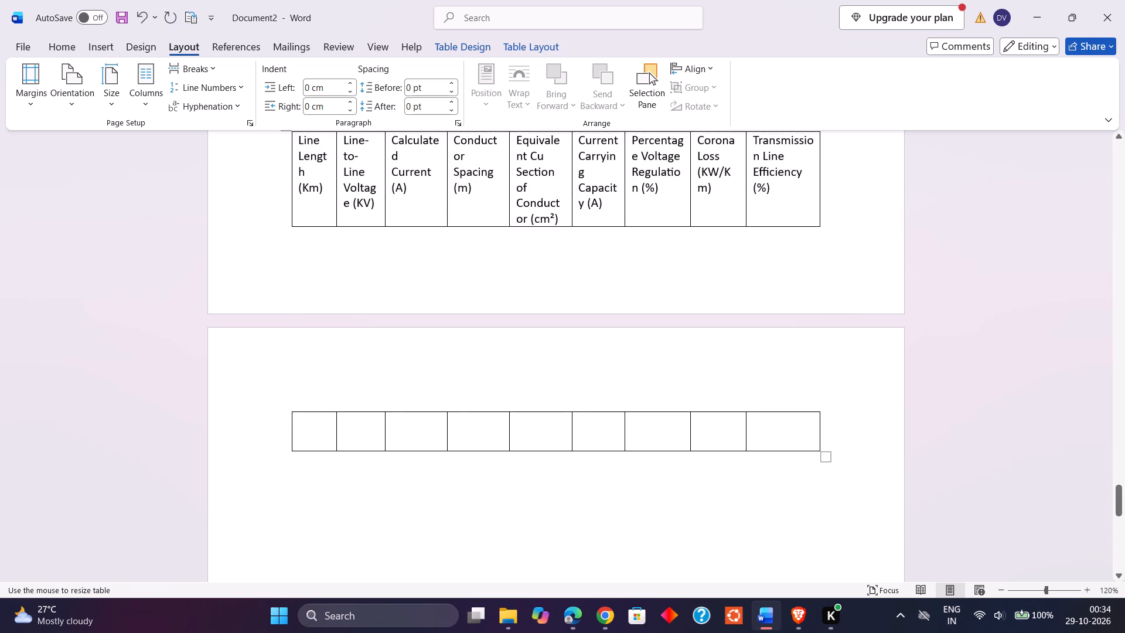
pyautogui.scroll(4, 786, 430)
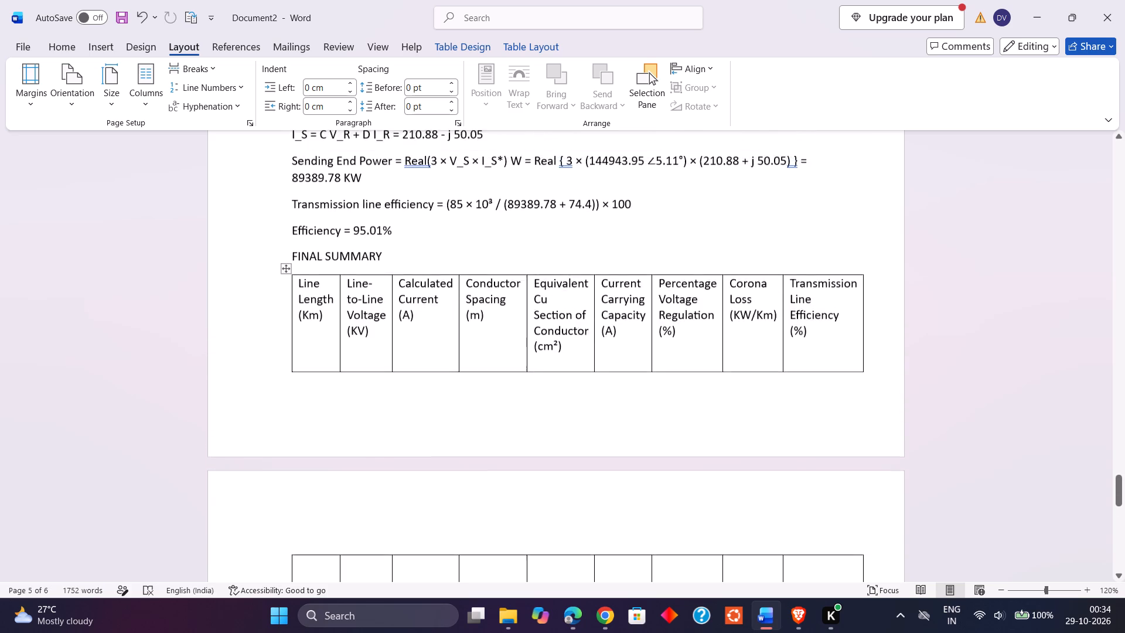
pyautogui.scroll(3, 769, 409)
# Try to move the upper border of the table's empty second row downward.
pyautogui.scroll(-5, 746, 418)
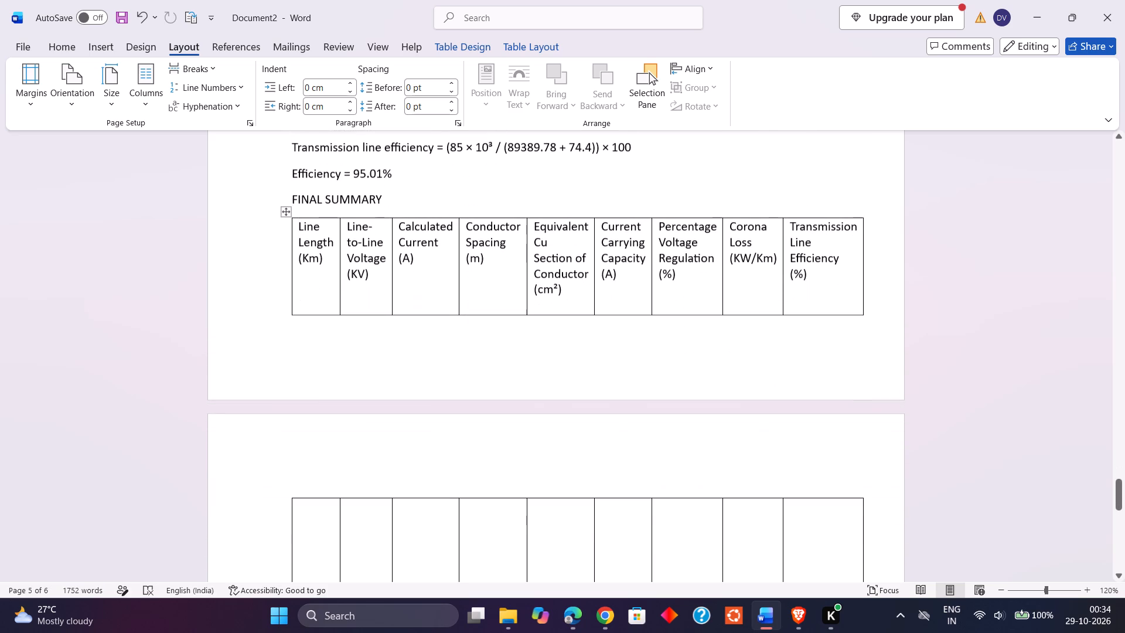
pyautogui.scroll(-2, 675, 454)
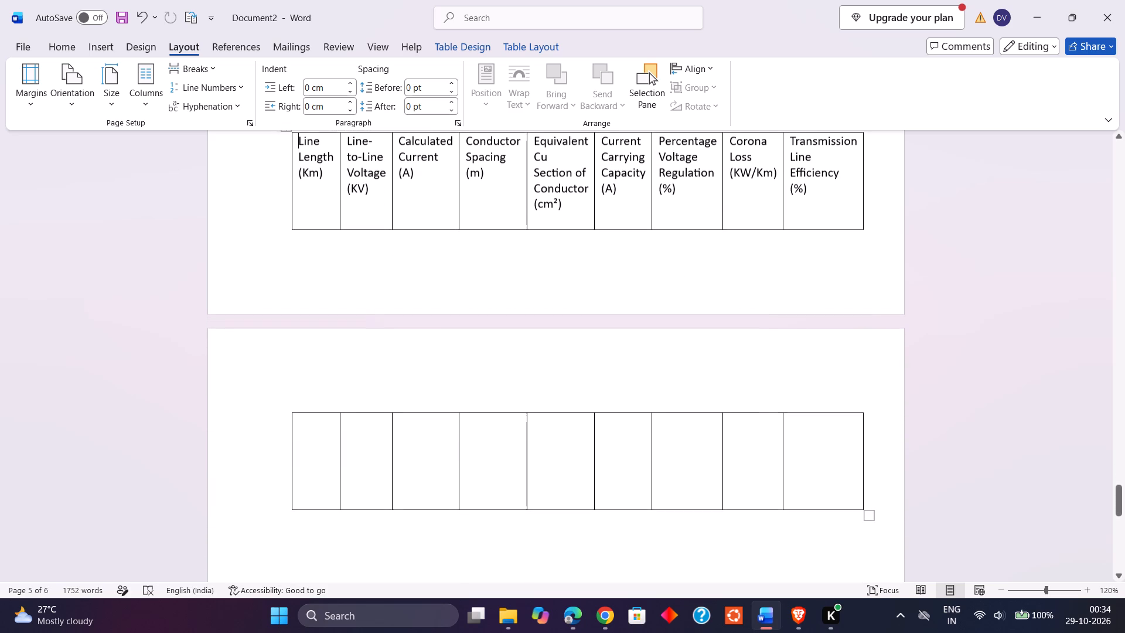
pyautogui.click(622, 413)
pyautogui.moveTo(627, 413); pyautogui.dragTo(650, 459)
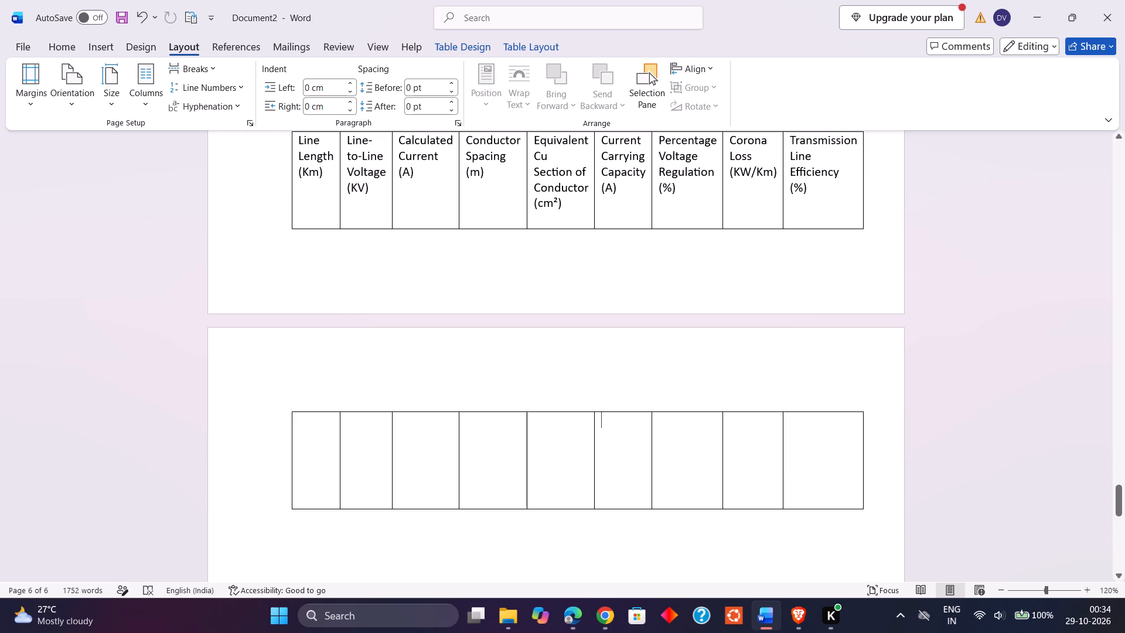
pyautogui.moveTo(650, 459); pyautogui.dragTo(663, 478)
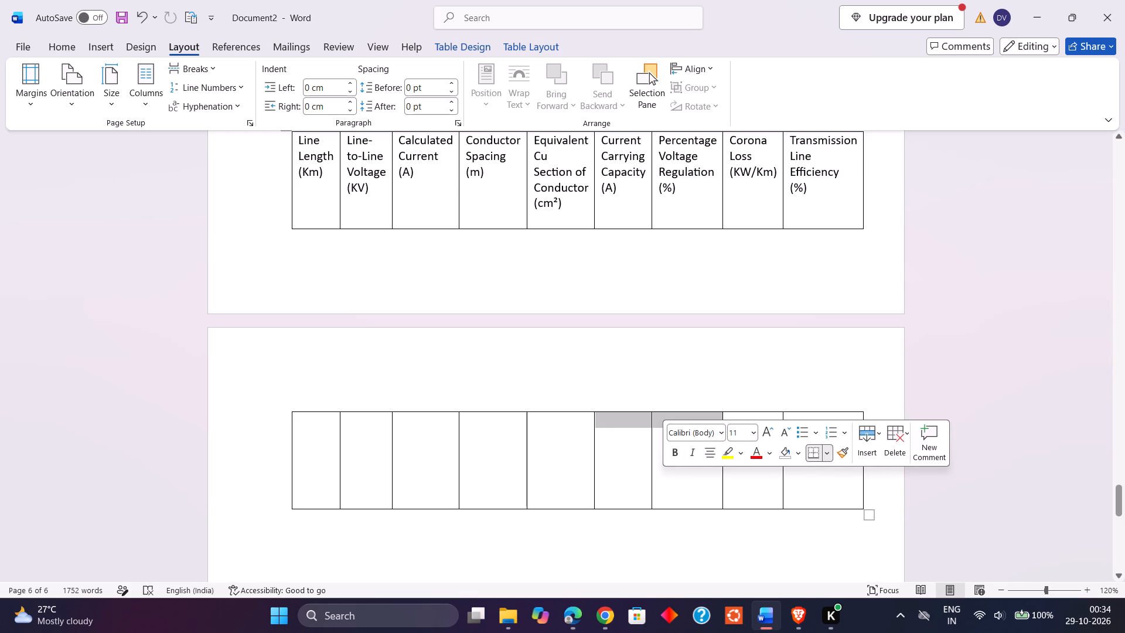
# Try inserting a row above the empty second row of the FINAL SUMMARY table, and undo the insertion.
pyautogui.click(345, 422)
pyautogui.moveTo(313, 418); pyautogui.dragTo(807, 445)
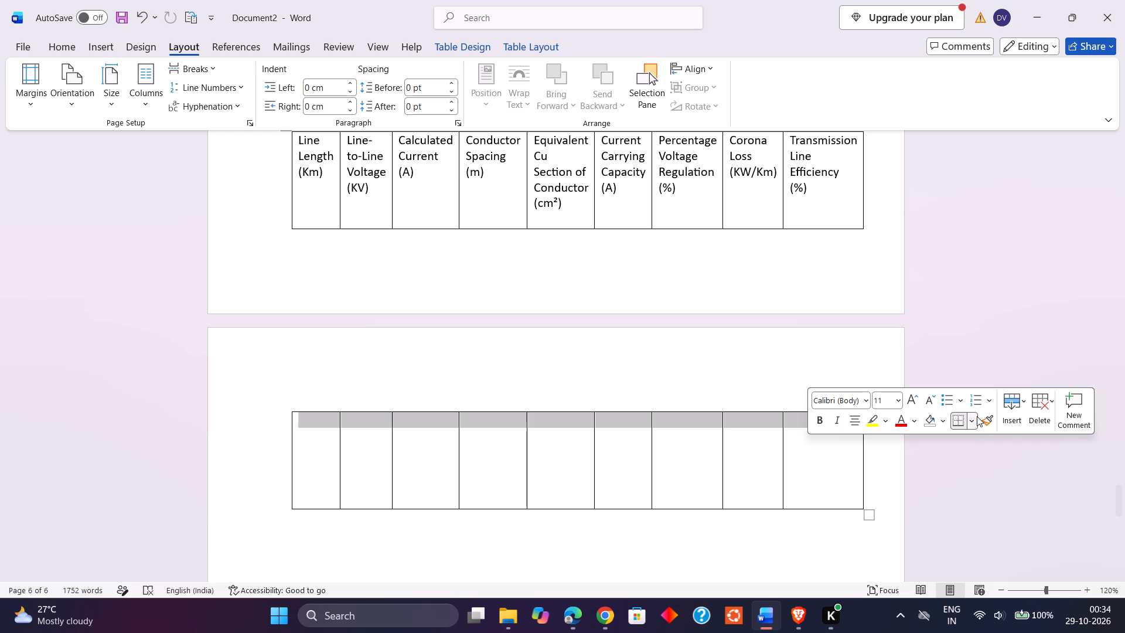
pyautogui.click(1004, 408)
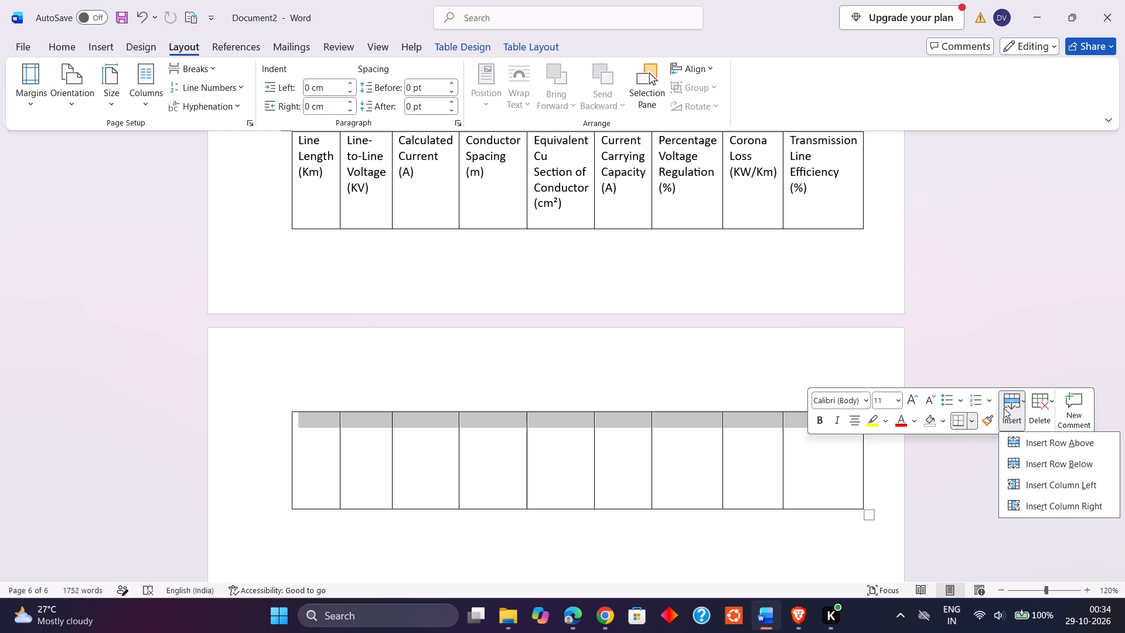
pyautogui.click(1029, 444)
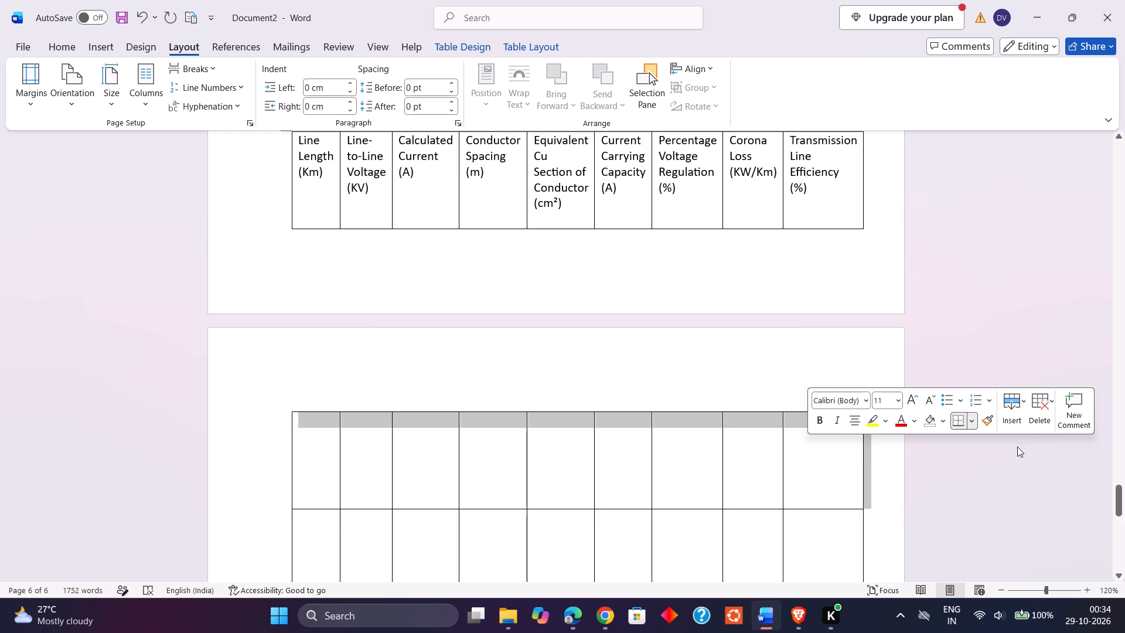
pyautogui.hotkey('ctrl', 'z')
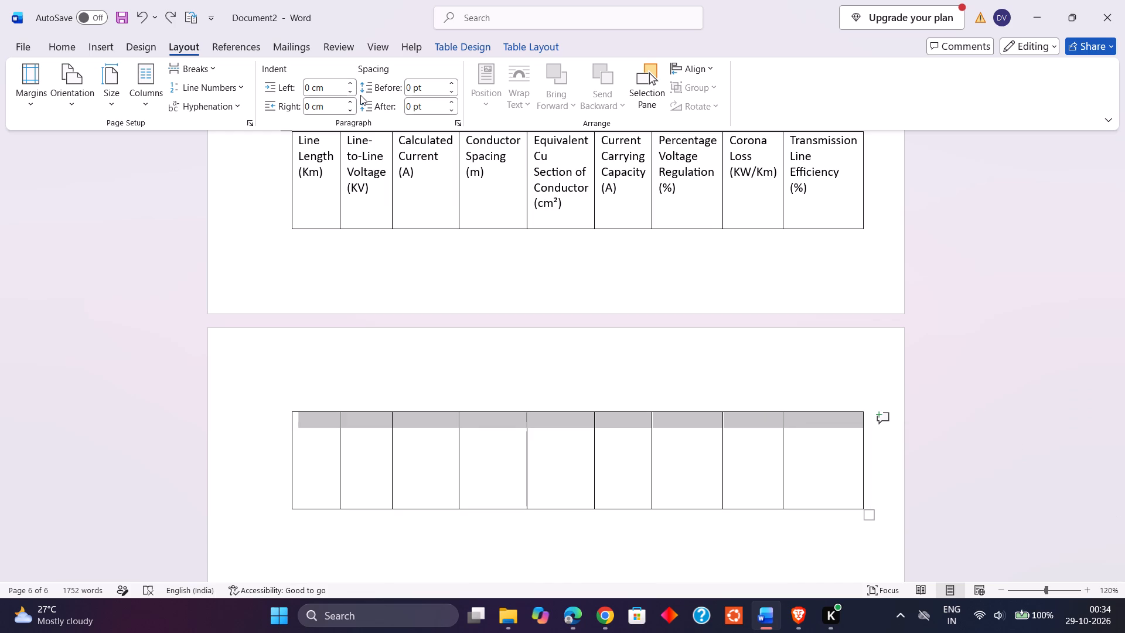
# Set the paragraph spacing of the empty second row of the FINAL SUMMARY table to 66 pt before and Auto after.
pyautogui.tripleClick(451, 91)
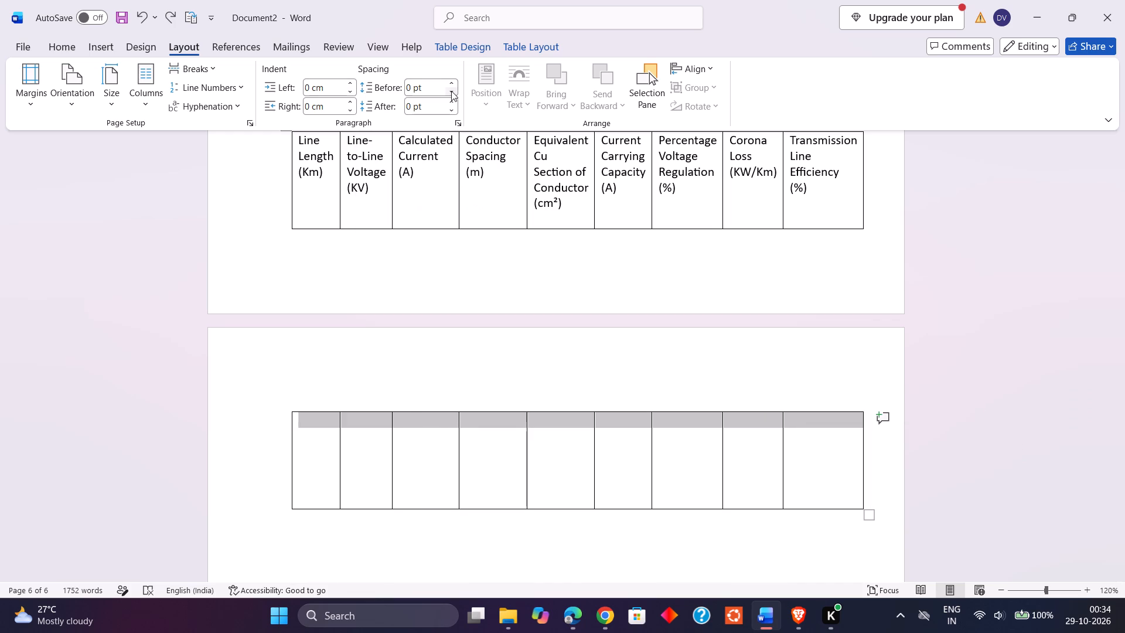
pyautogui.tripleClick(451, 91)
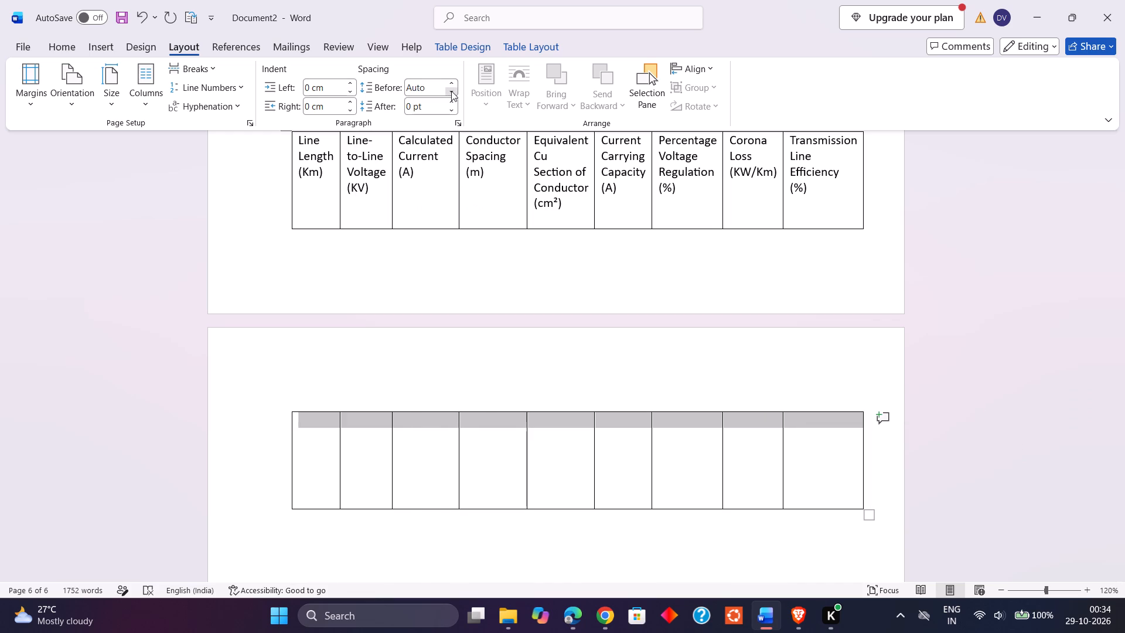
pyautogui.doubleClick(453, 85)
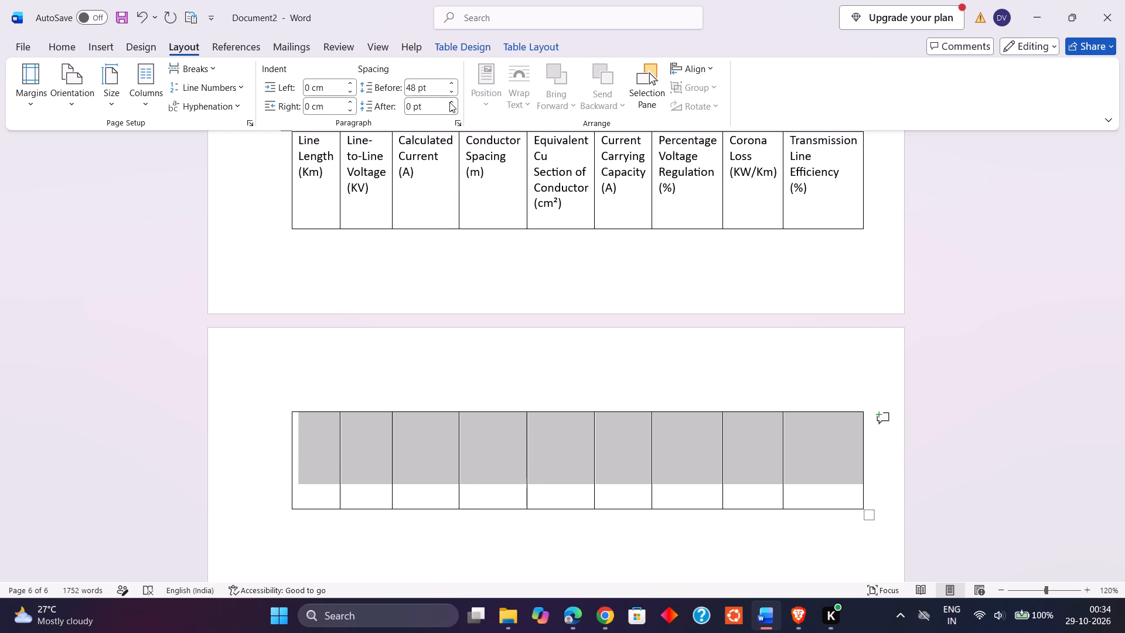
pyautogui.click(450, 84)
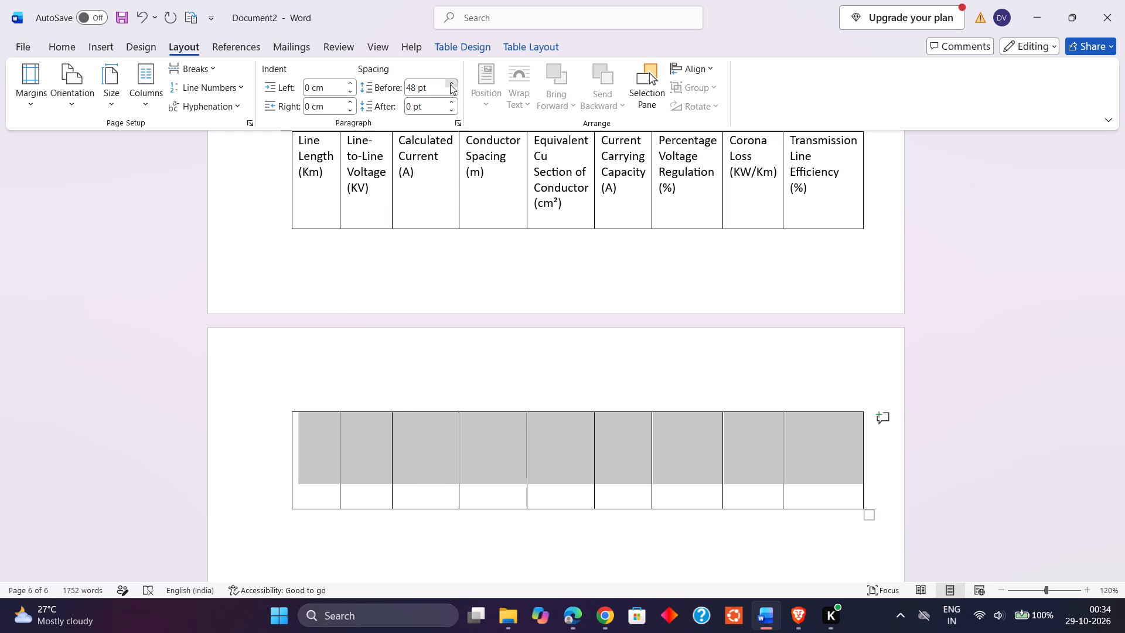
pyautogui.doubleClick(450, 84)
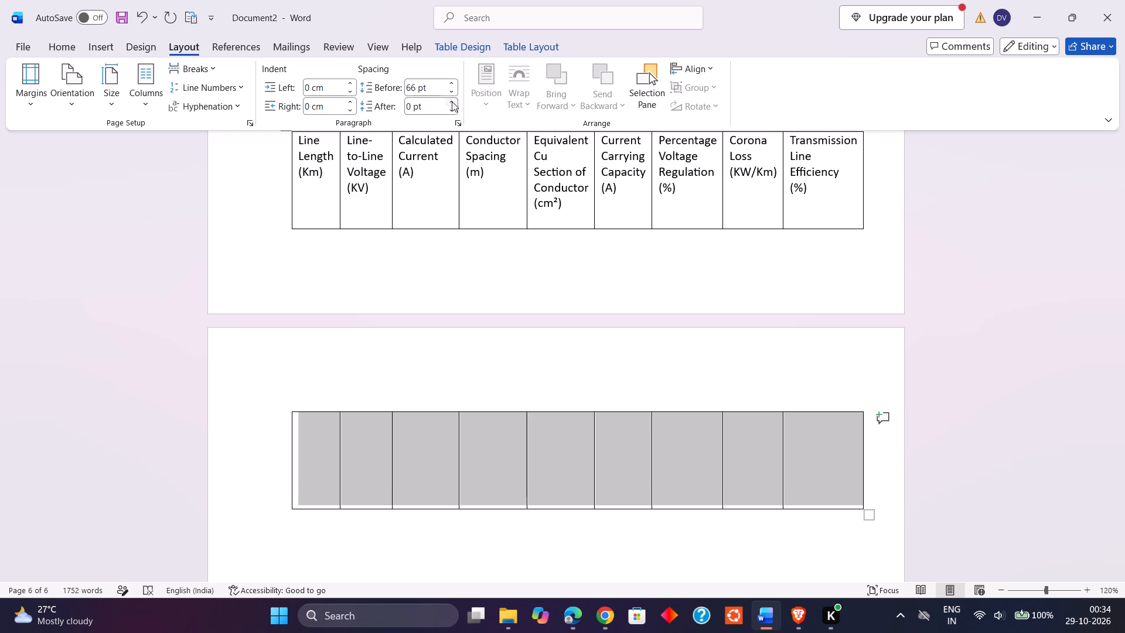
pyautogui.click(452, 109)
pyautogui.click(452, 109)
pyautogui.click(472, 246)
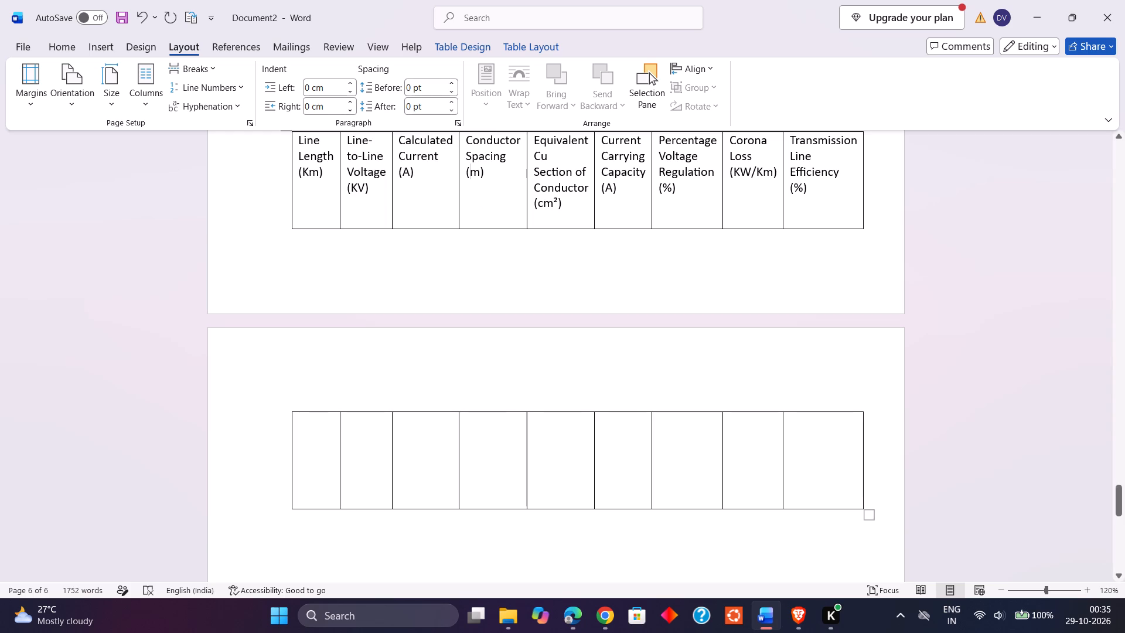
# Fill the first four cells of the table's second row with 155, 230, 237.076 and 10.2.
pyautogui.click(294, 448)
pyautogui.click(306, 441)
pyautogui.write('155')
pyautogui.press('Right')
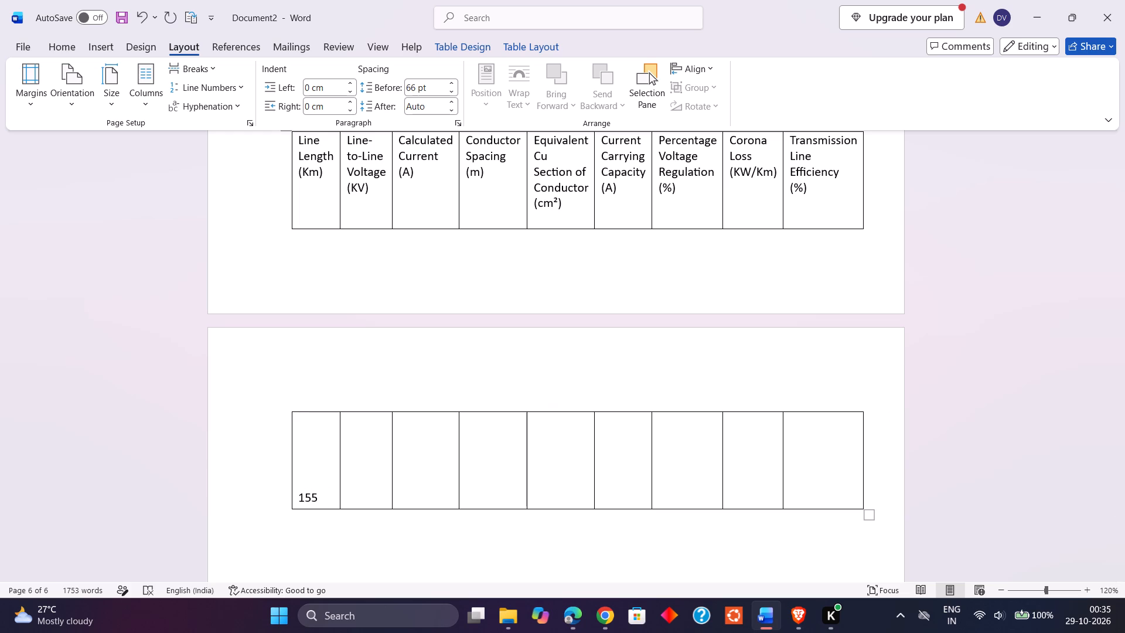
pyautogui.press('2')
pyautogui.write('30')
pyautogui.press('Right')
pyautogui.write('237')
pyautogui.write('.076')
pyautogui.press('Right')
pyautogui.press('1')
pyautogui.write('0.')
pyautogui.press('2')
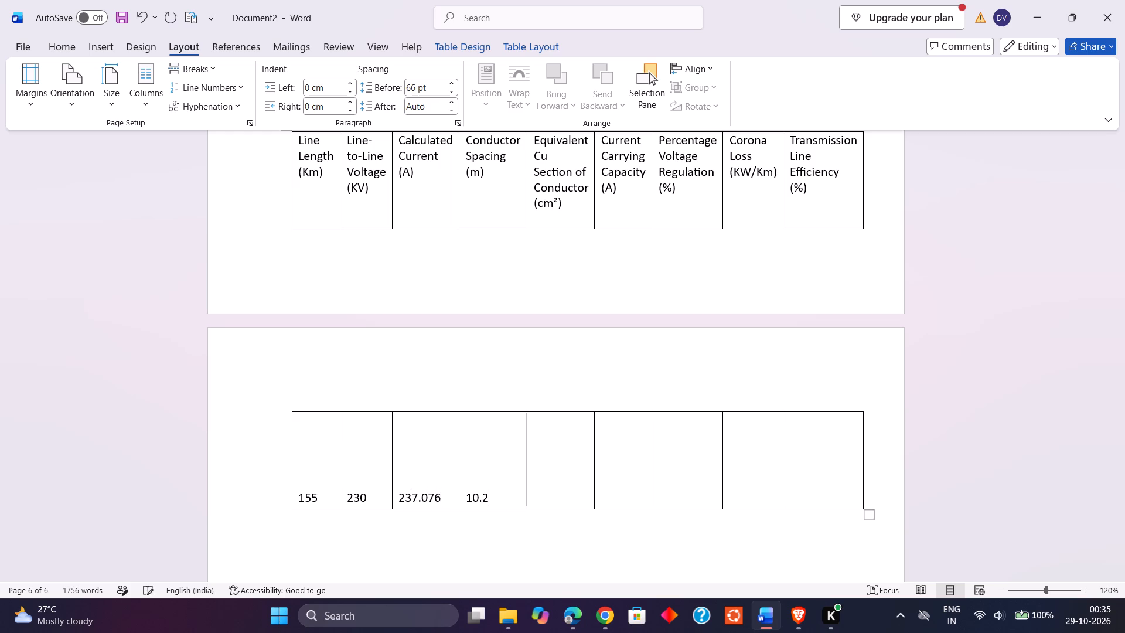
# Fill the remaining five cells of the second row with 0.968, 350, 10.66, 0.48 and 95.01.
pyautogui.press('Right')
pyautogui.write('0.968')
pyautogui.press('Right')
pyautogui.write('35')
pyautogui.press('0')
pyautogui.press('Right')
pyautogui.write('10.')
pyautogui.write('66')
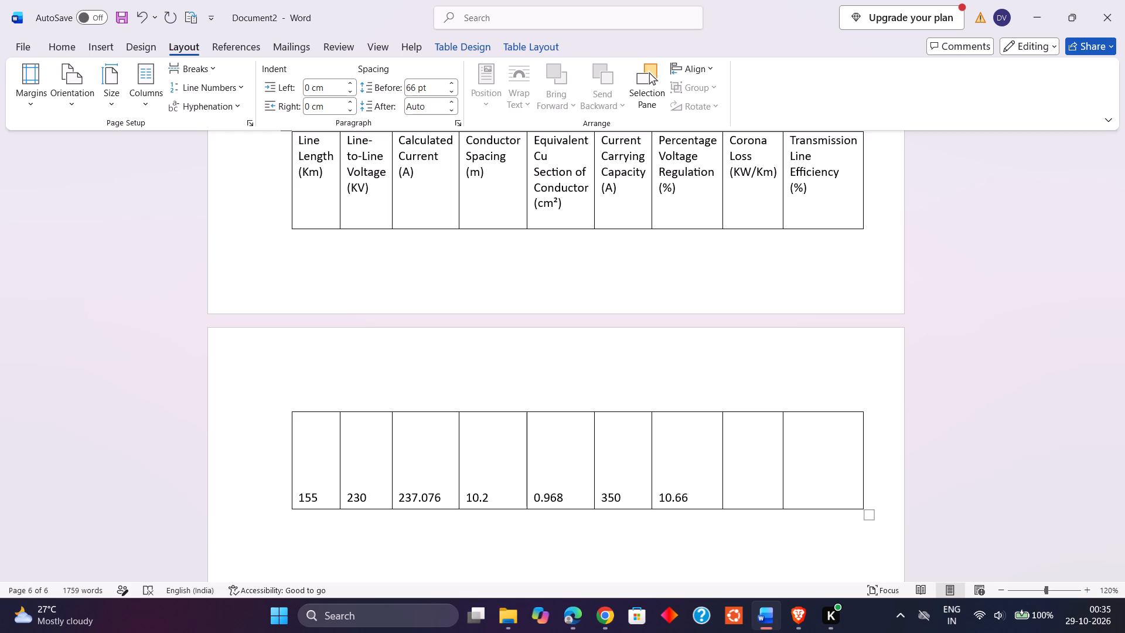
pyautogui.press('Right')
pyautogui.write('0.48')
pyautogui.press('Right')
pyautogui.write('95.01')
# Review the Assignment 2 calculations from the FINAL SUMMARY table back to the "Assignment 2-" heading.
pyautogui.scroll(1, 302, 434)
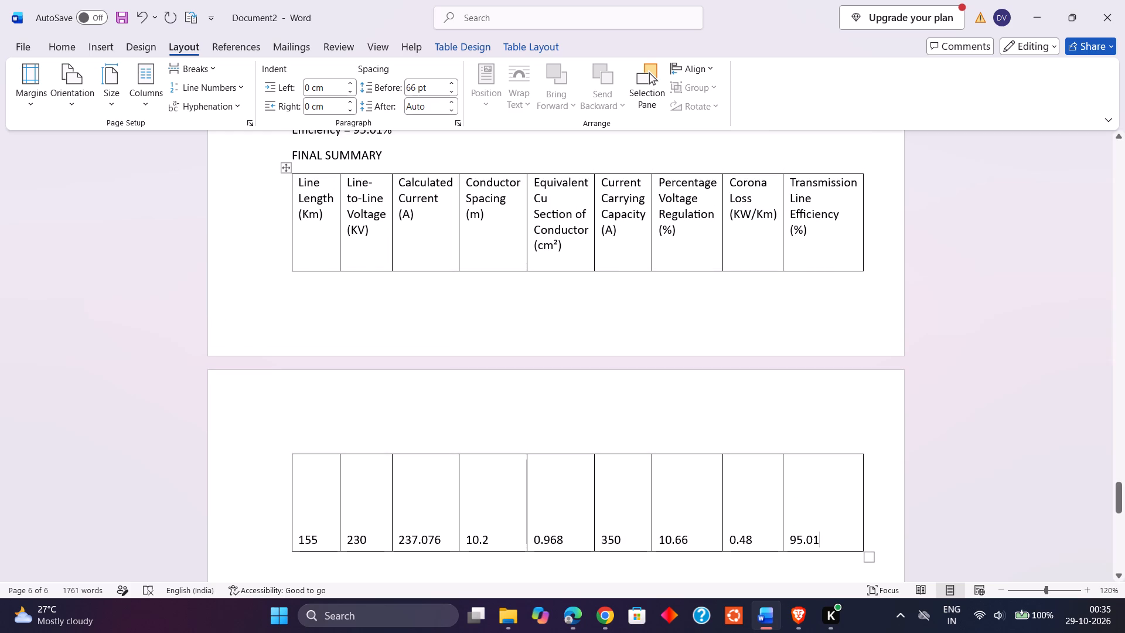
pyautogui.scroll(2, 329, 192)
pyautogui.scroll(-4, 329, 190)
pyautogui.scroll(-9, 265, 294)
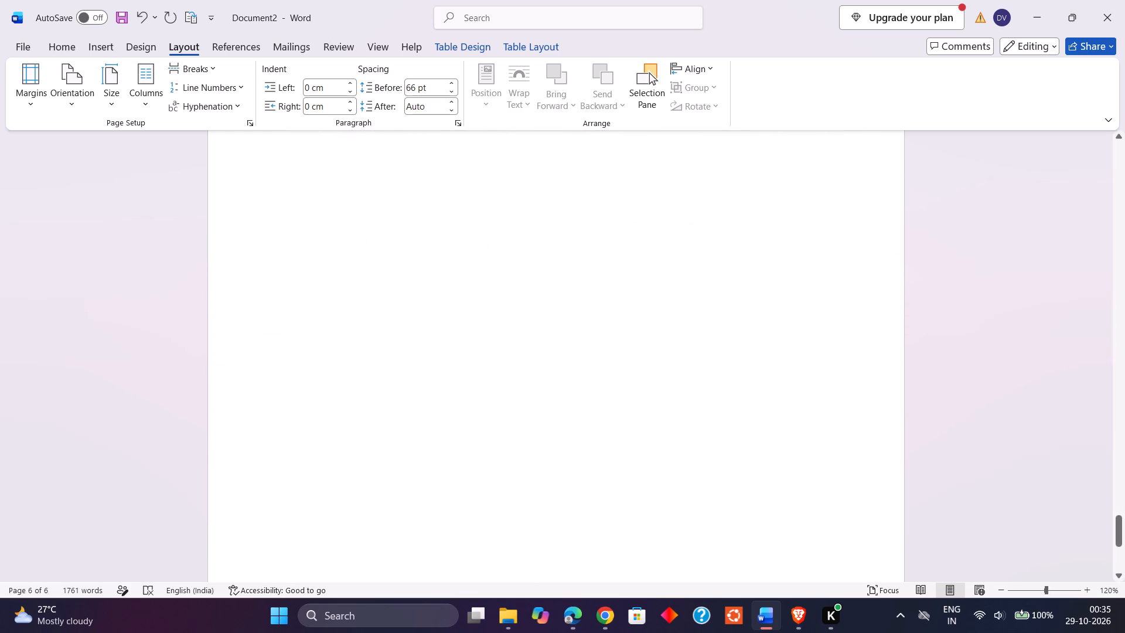
pyautogui.scroll(20, 277, 290)
pyautogui.scroll(9, 277, 290)
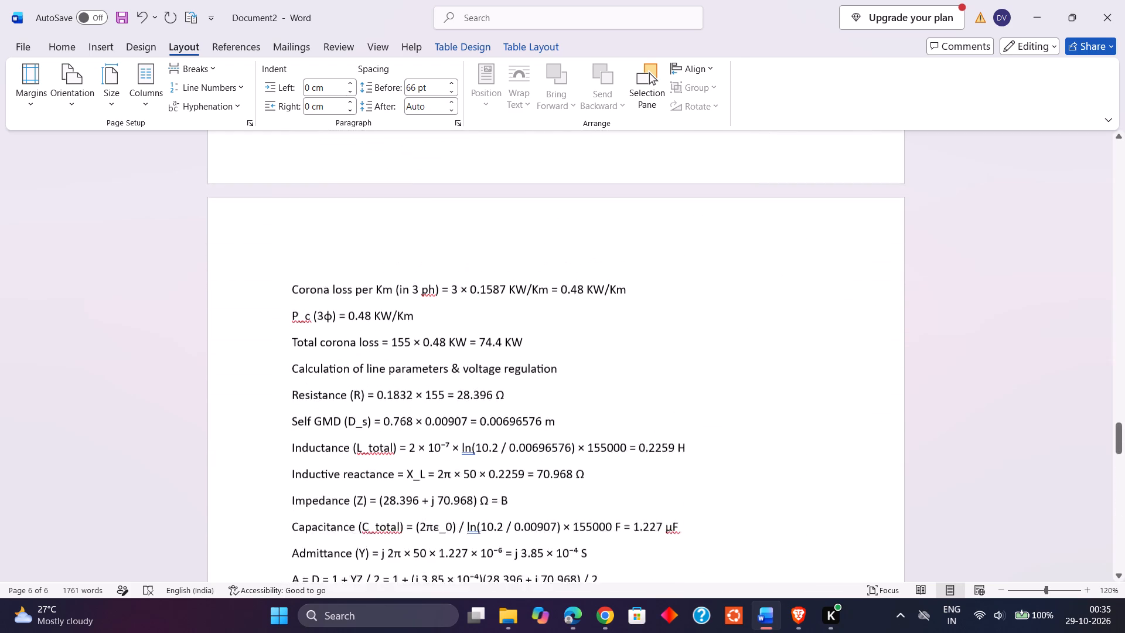
pyautogui.scroll(13, 277, 241)
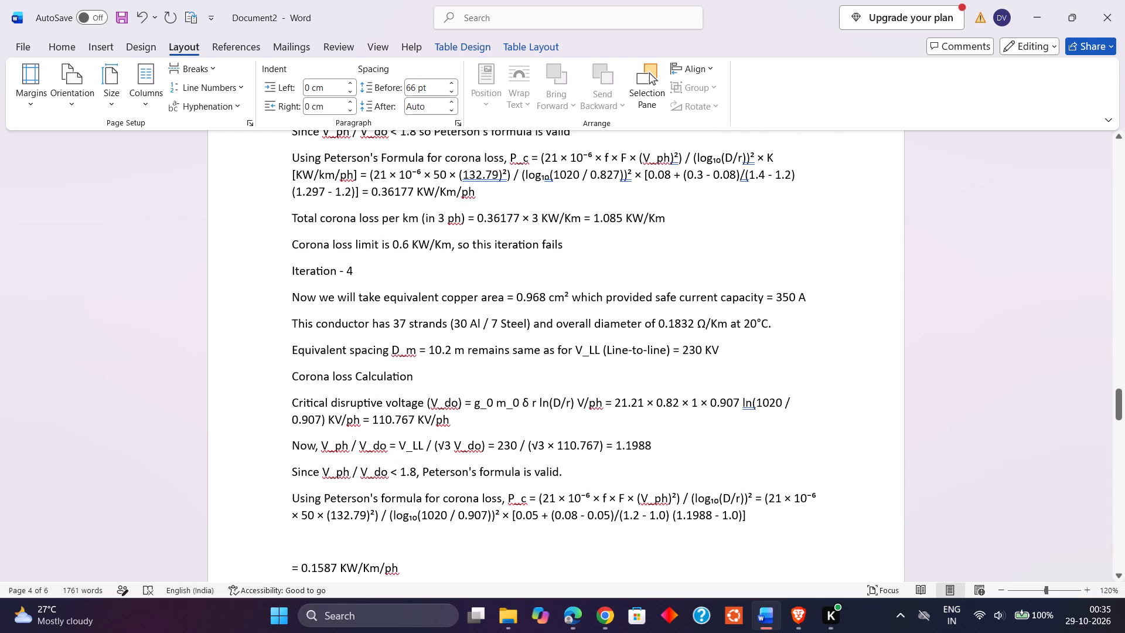
pyautogui.scroll(2, 274, 230)
pyautogui.scroll(2, 348, 131)
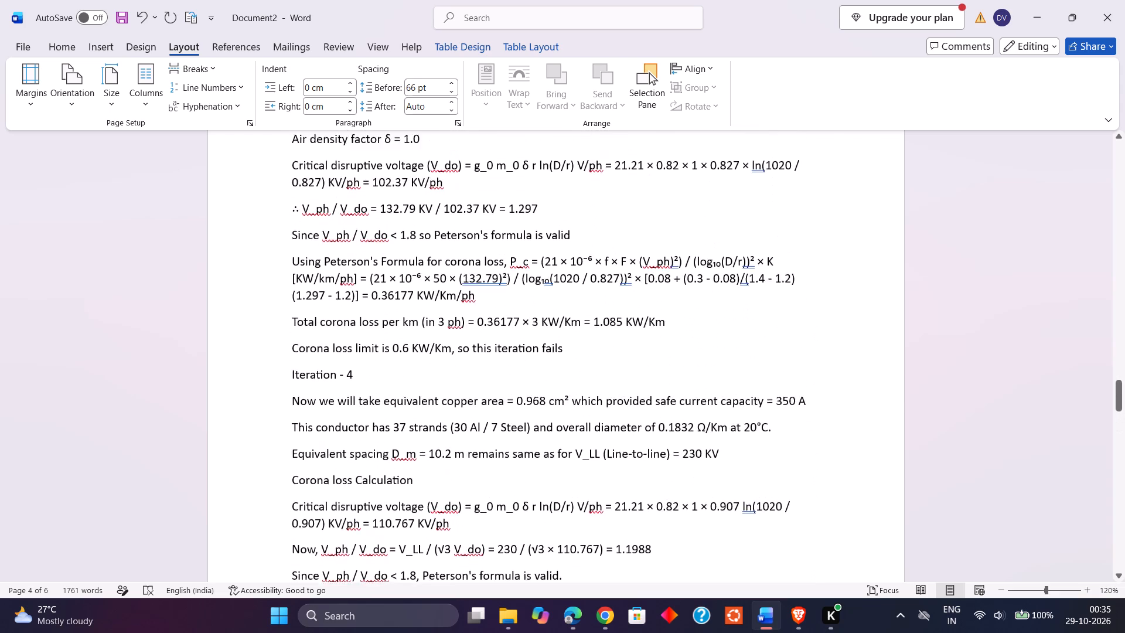
pyautogui.scroll(7, 348, 131)
pyautogui.scroll(4, 351, 194)
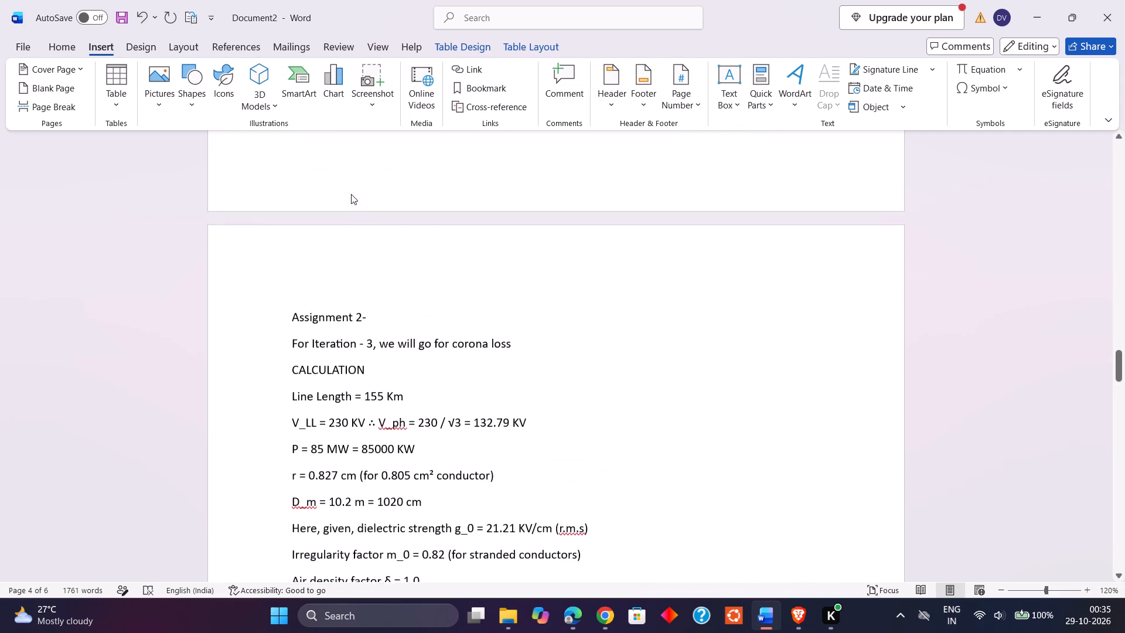
pyautogui.scroll(4, 379, 242)
# Delete the blank line above "= 0.1587 KW/Km/ph" in the Iteration - 4 corona loss calculation.
pyautogui.scroll(-18, 380, 213)
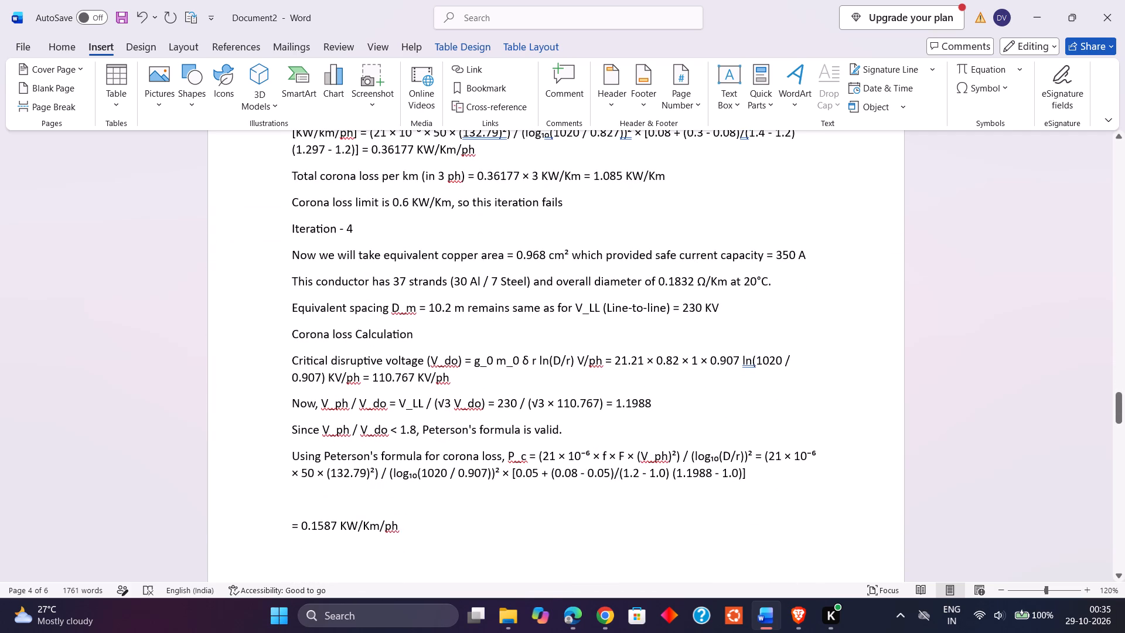
pyautogui.scroll(-7, 413, 225)
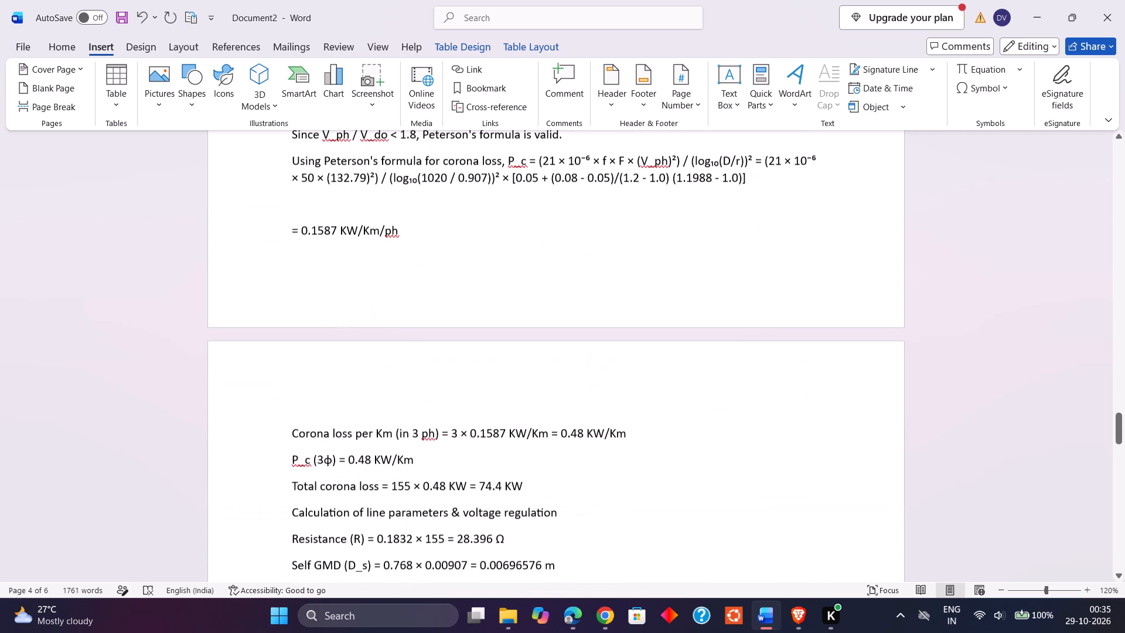
pyautogui.click(321, 216)
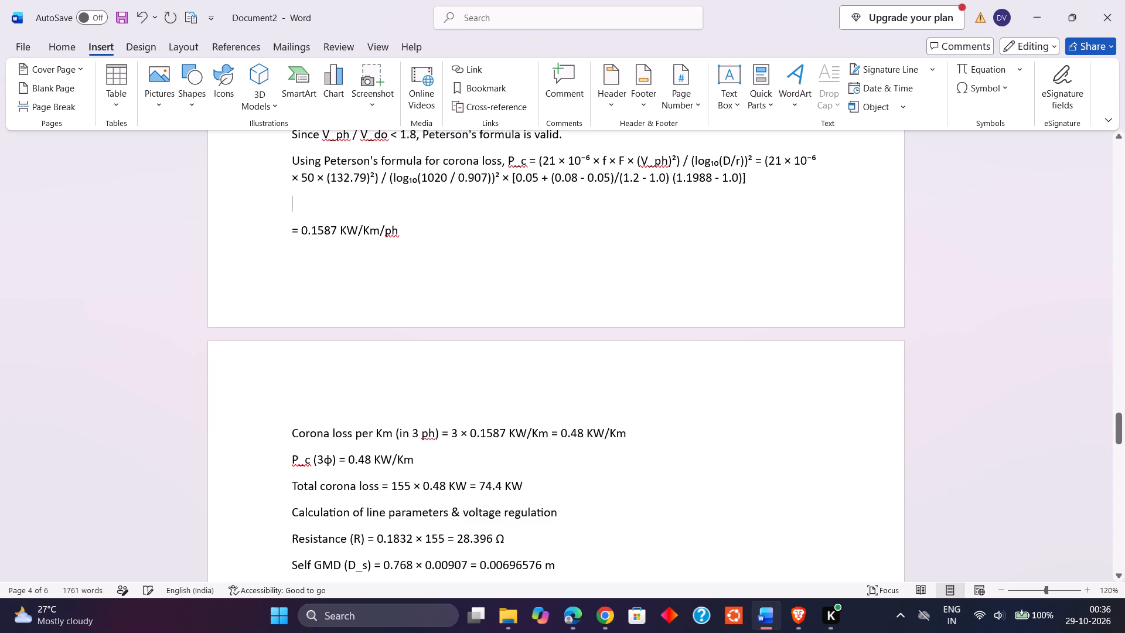
pyautogui.press('BackSpace')
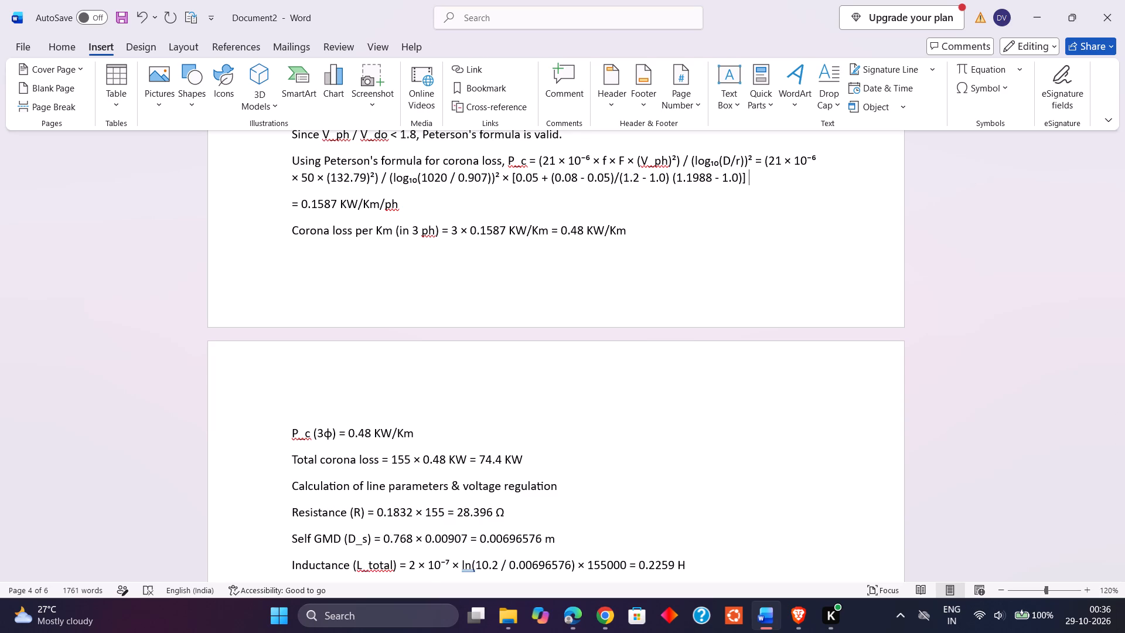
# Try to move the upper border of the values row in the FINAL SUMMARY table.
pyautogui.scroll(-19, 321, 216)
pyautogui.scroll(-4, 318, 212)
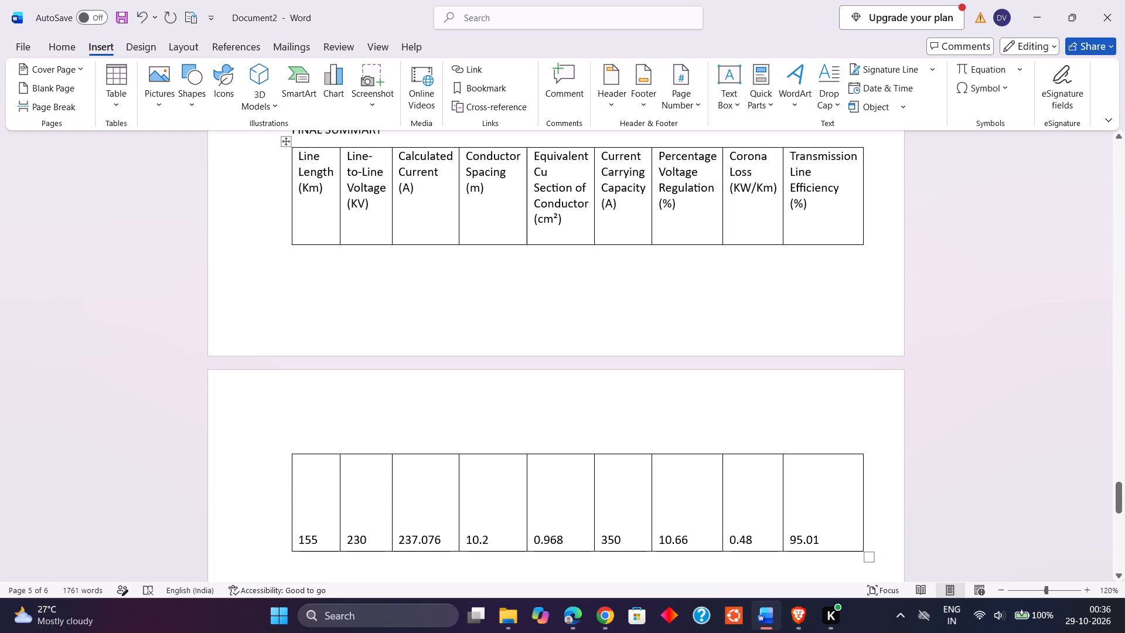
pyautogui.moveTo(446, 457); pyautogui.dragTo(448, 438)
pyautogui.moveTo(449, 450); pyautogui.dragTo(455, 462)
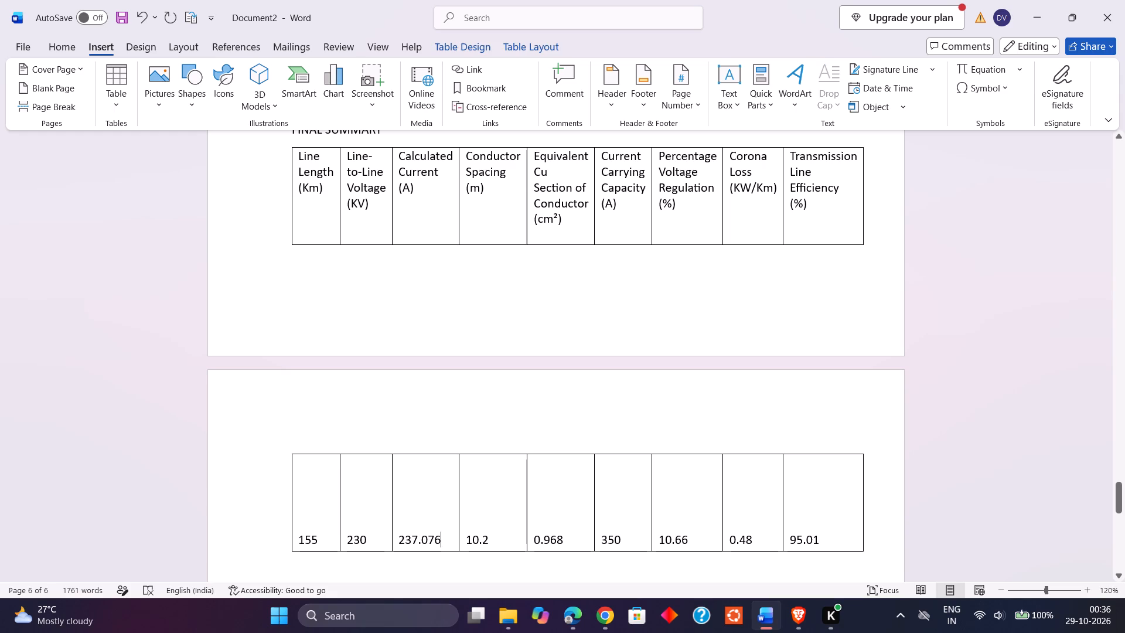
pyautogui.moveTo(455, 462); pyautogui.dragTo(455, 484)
# Make all nine column headings of the FINAL SUMMARY table bold.
pyautogui.moveTo(299, 154); pyautogui.dragTo(749, 178)
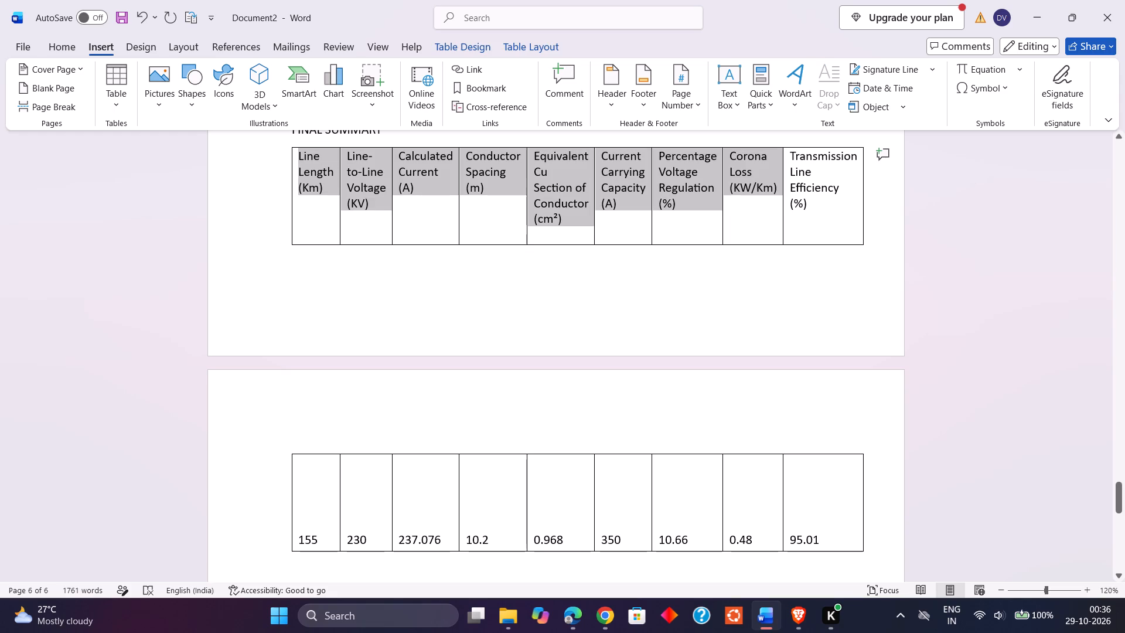
pyautogui.moveTo(749, 178); pyautogui.dragTo(819, 182)
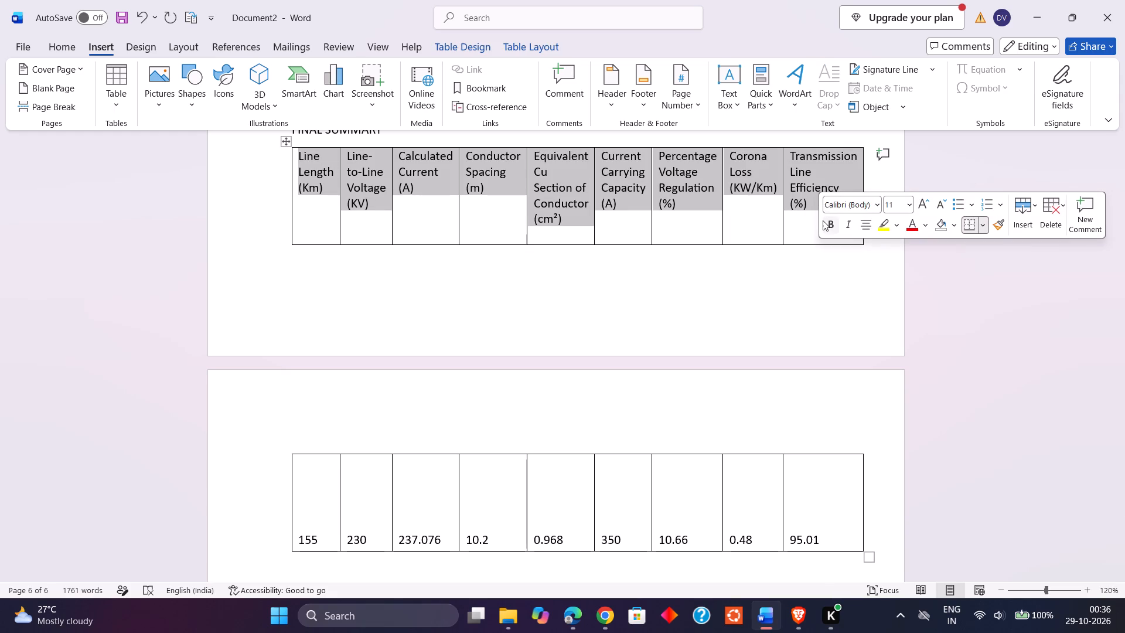
pyautogui.click(823, 221)
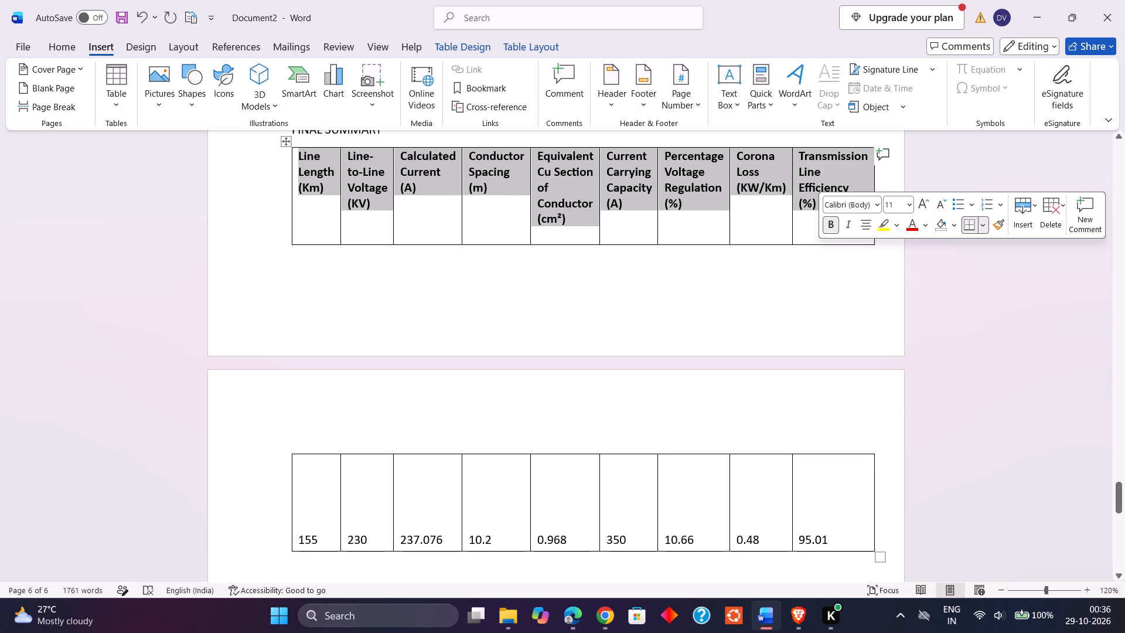
# Centre the headings and values in all nine columns of the FINAL SUMMARY table.
pyautogui.moveTo(297, 154); pyautogui.dragTo(827, 528)
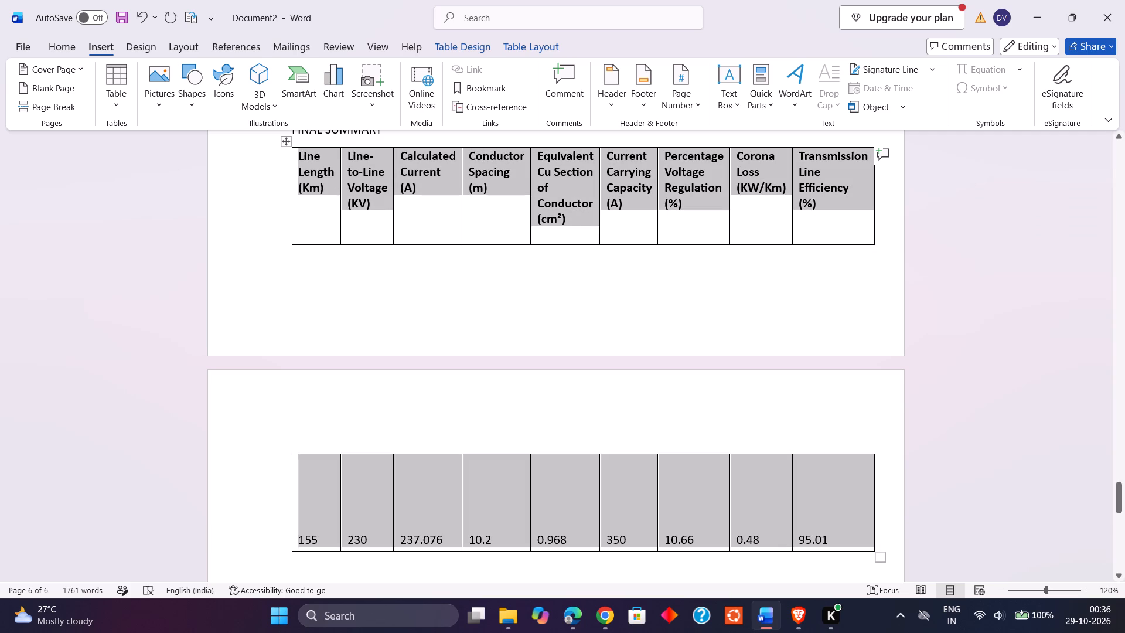
pyautogui.moveTo(827, 528); pyautogui.dragTo(827, 527)
pyautogui.click(870, 503)
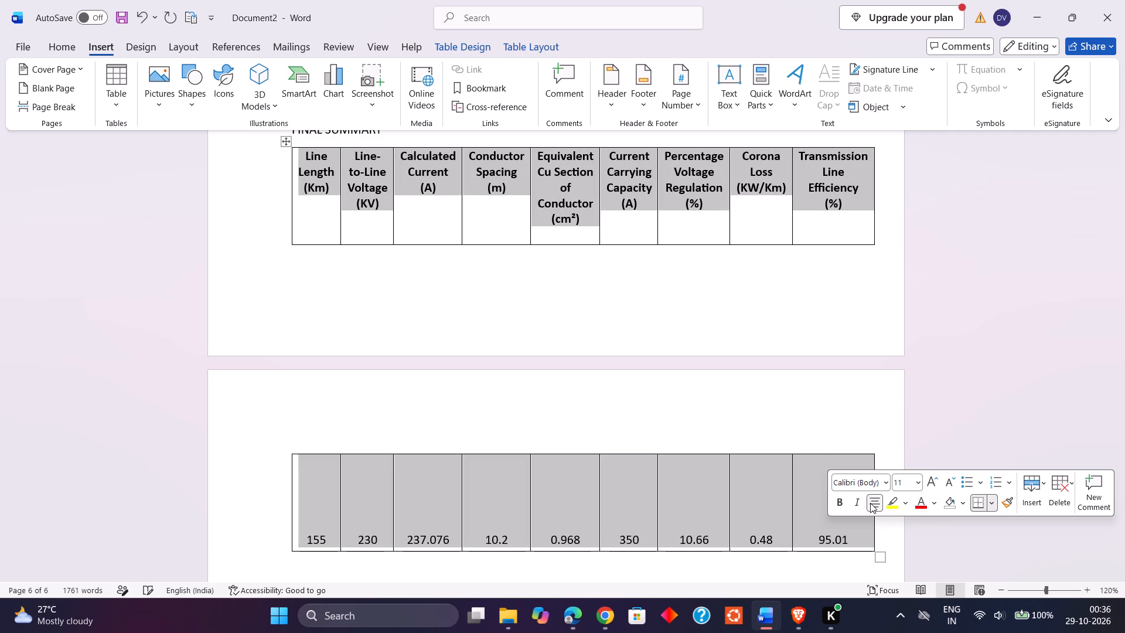
pyautogui.click(652, 399)
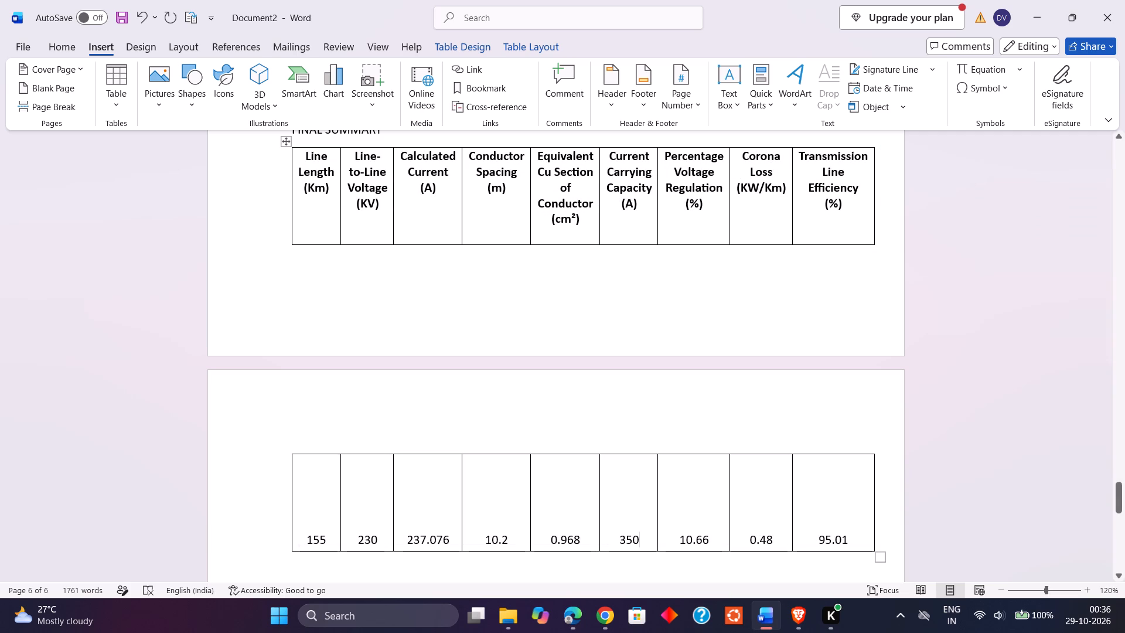
# Review the whole document from the FINAL SUMMARY table back to the design question and Iteration 1 at its beginning.
pyautogui.scroll(7, 652, 399)
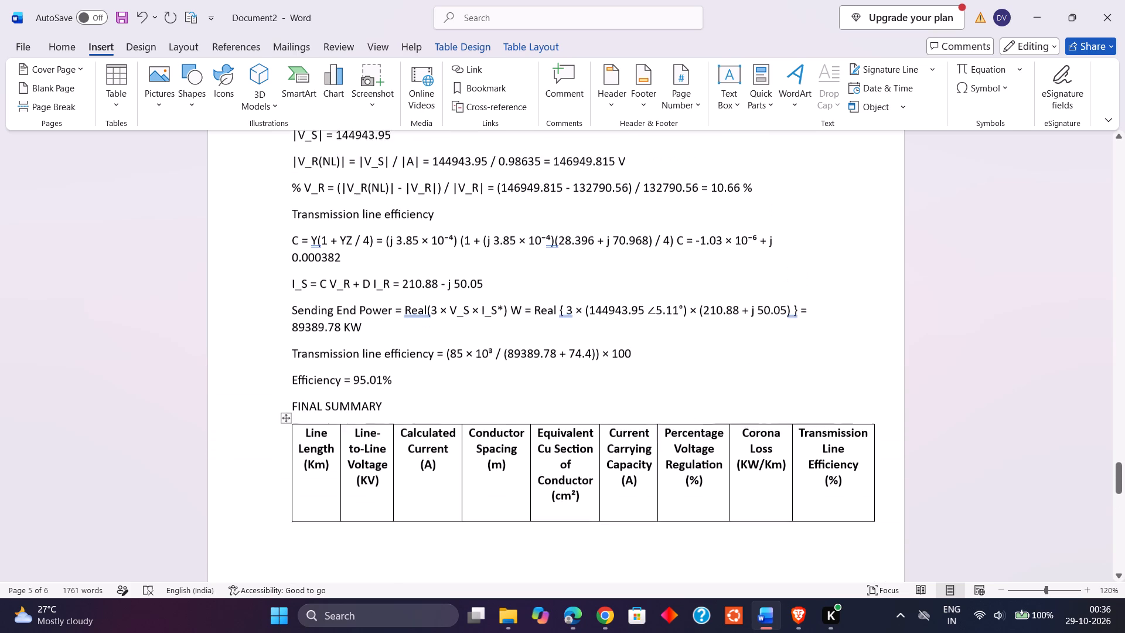
pyautogui.scroll(1, 652, 399)
pyautogui.scroll(7, 522, 382)
pyautogui.scroll(5, 512, 331)
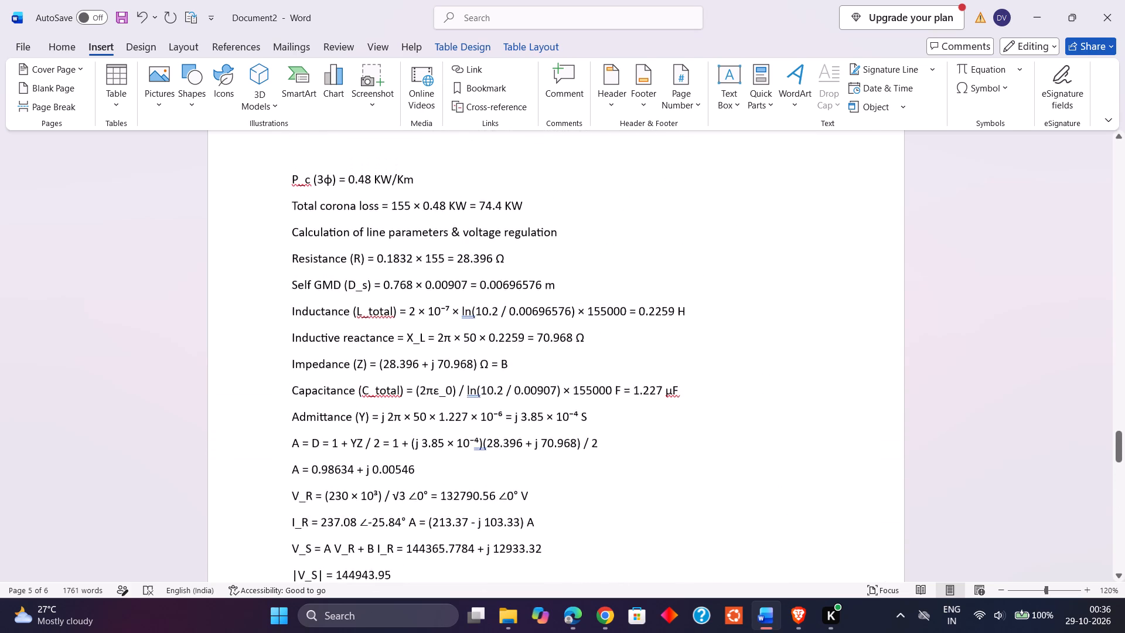
pyautogui.scroll(16, 513, 328)
pyautogui.scroll(10, 509, 312)
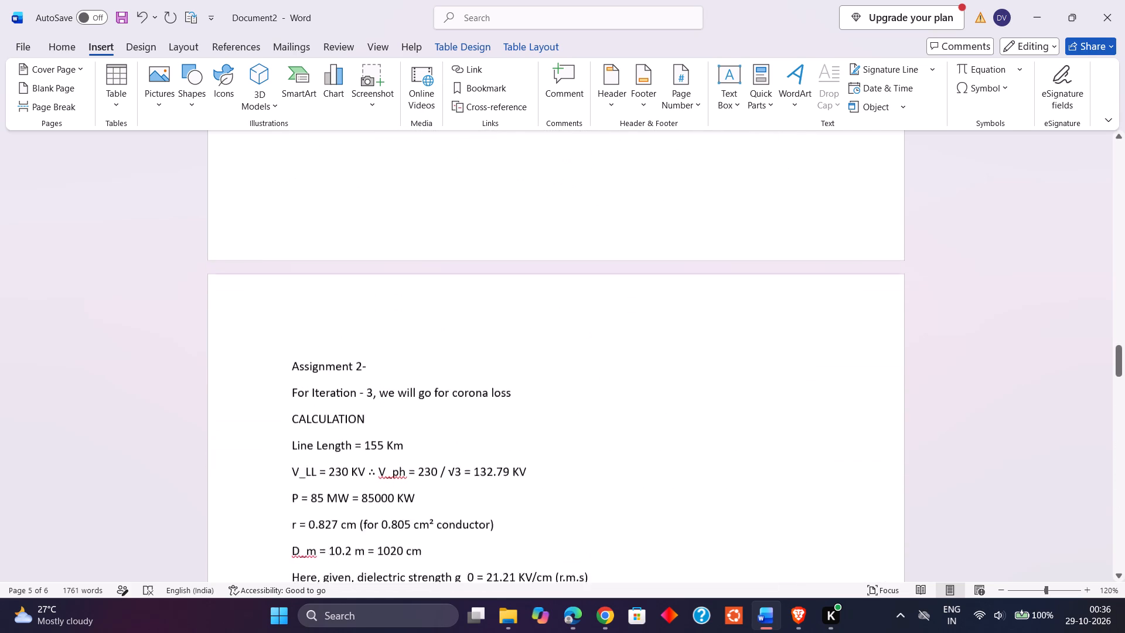
pyautogui.scroll(13, 509, 305)
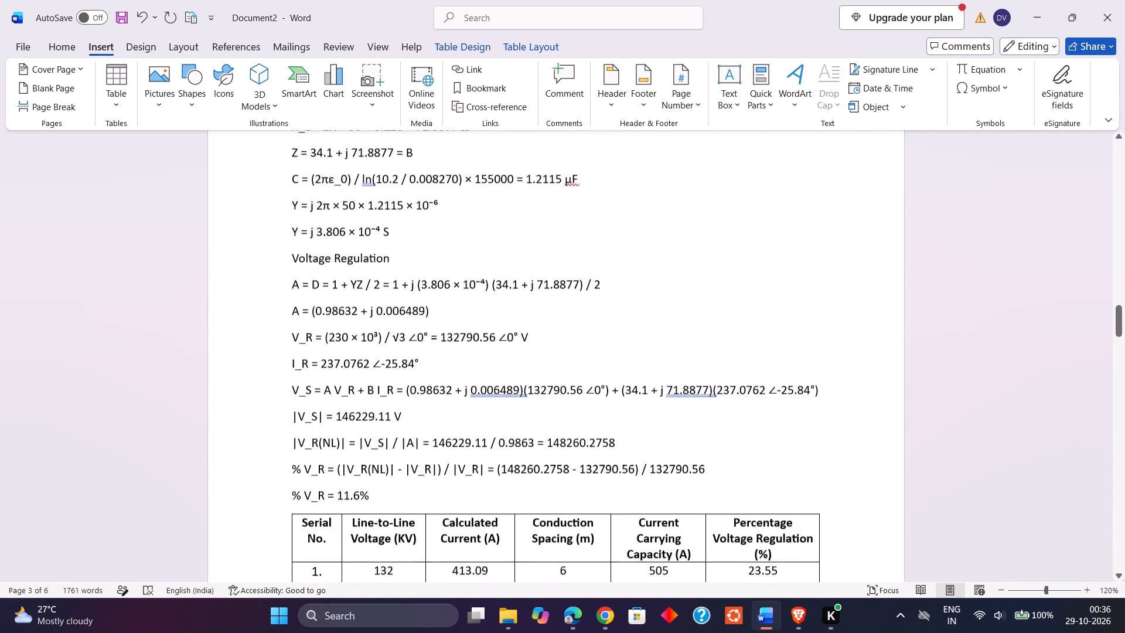
pyautogui.scroll(20, 509, 305)
pyautogui.scroll(5, 509, 305)
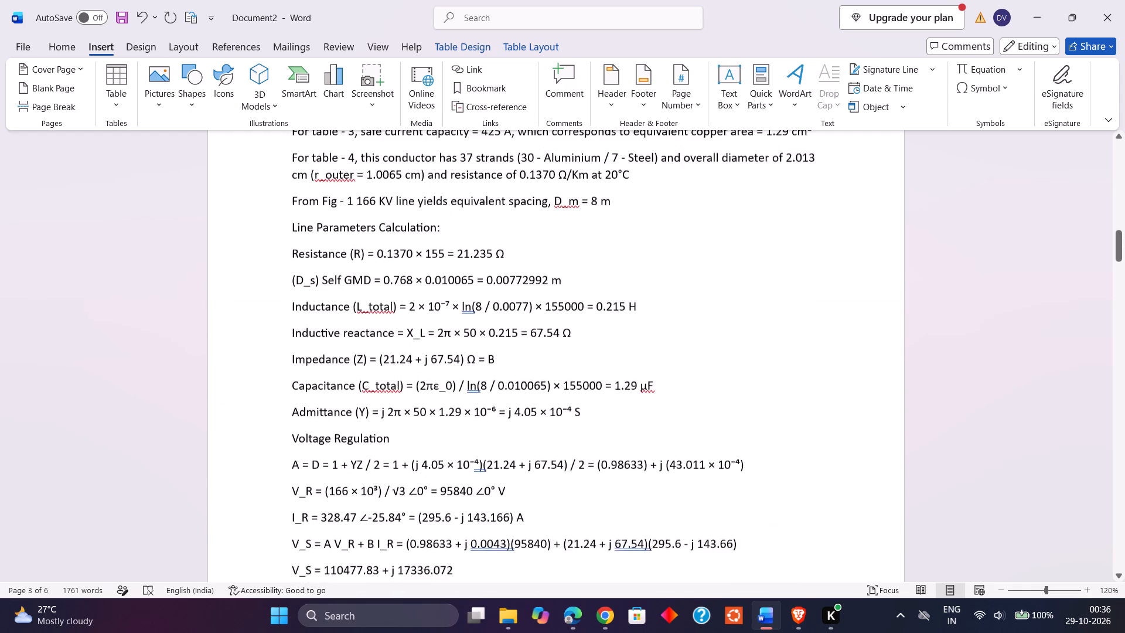
pyautogui.scroll(20, 506, 288)
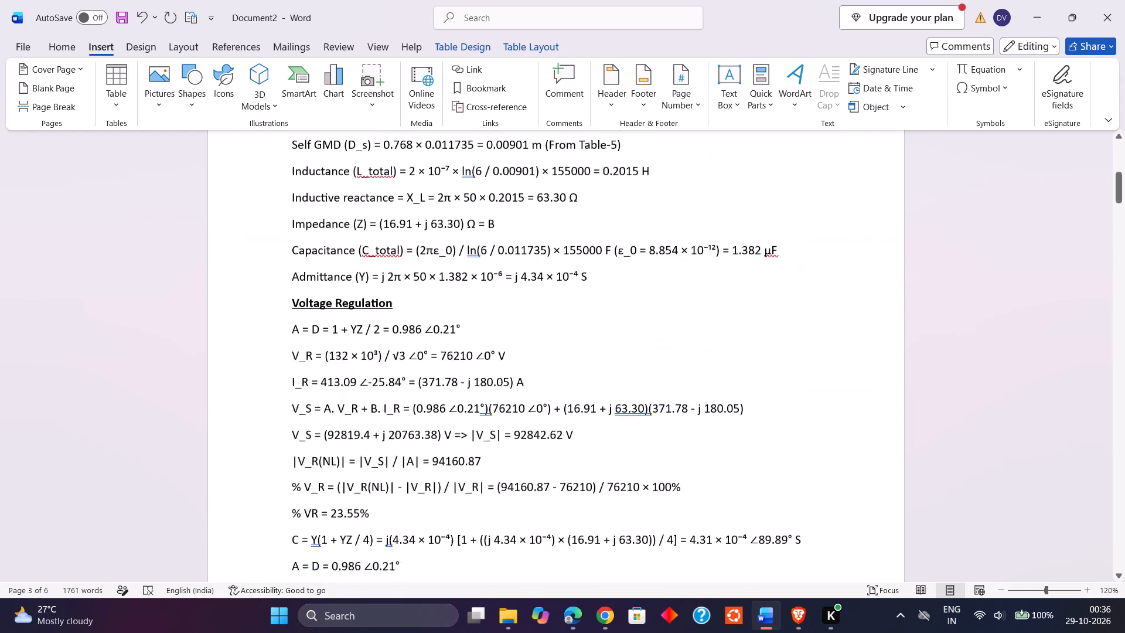
pyautogui.scroll(14, 506, 259)
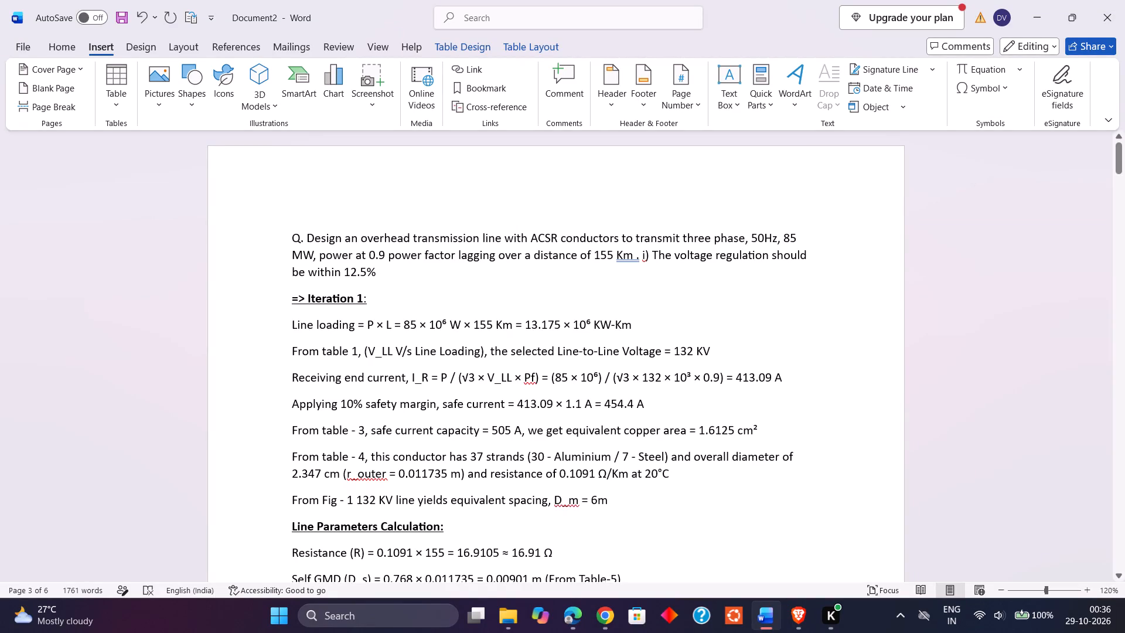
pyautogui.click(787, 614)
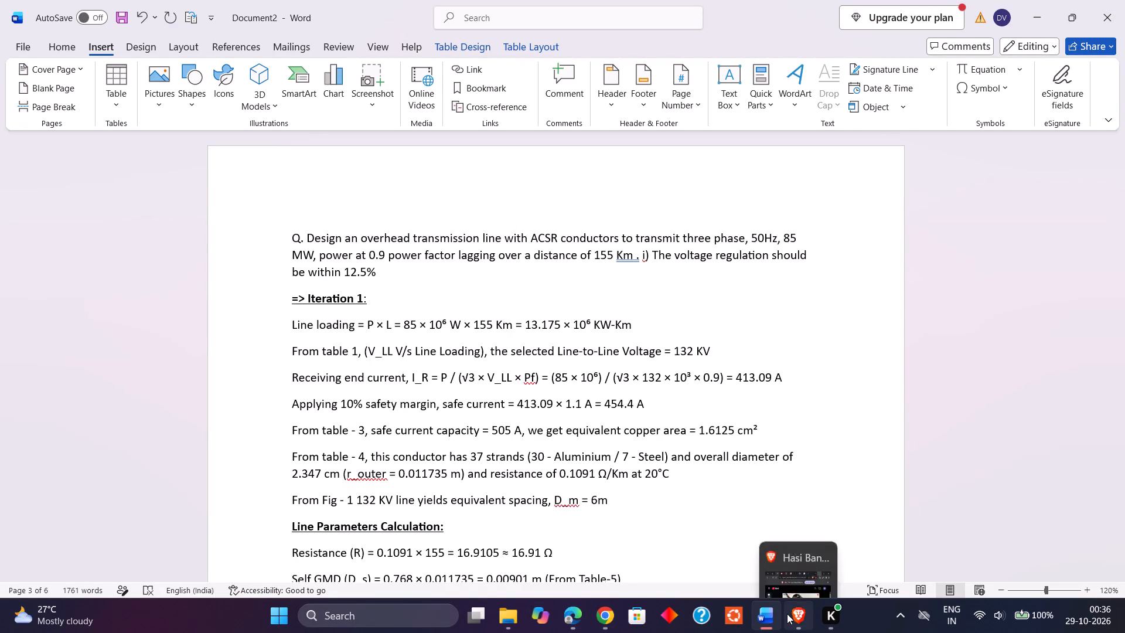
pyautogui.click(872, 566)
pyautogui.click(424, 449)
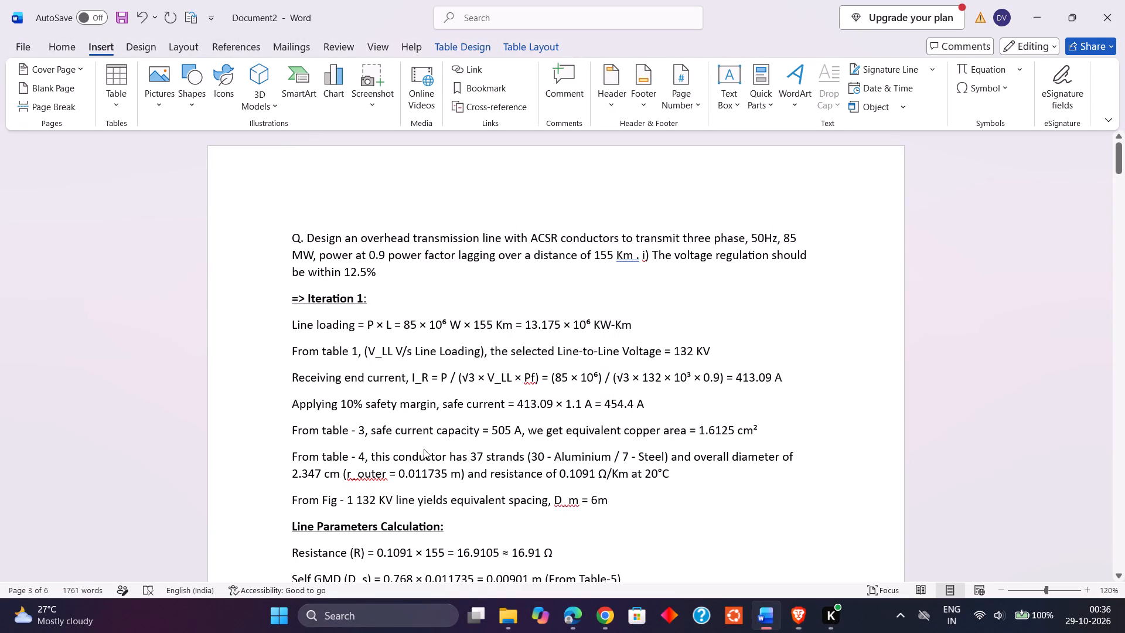
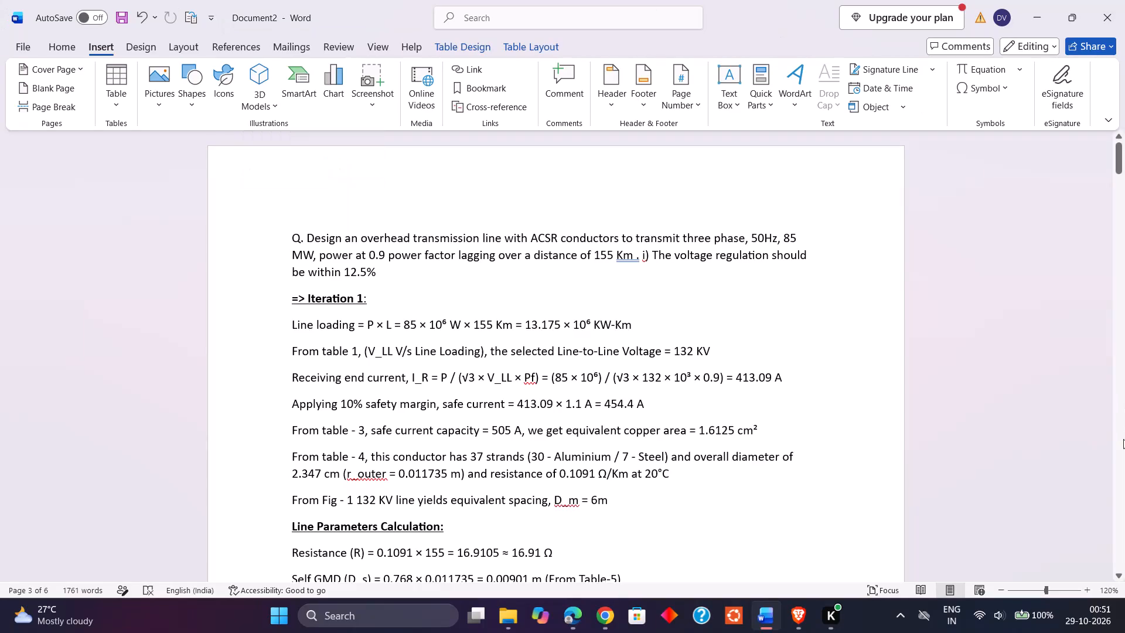
# Review the document from the design question through all the iterations to the values row of the FINAL SUMMARY table on the last page.
pyautogui.scroll(-16, 1008, 486)
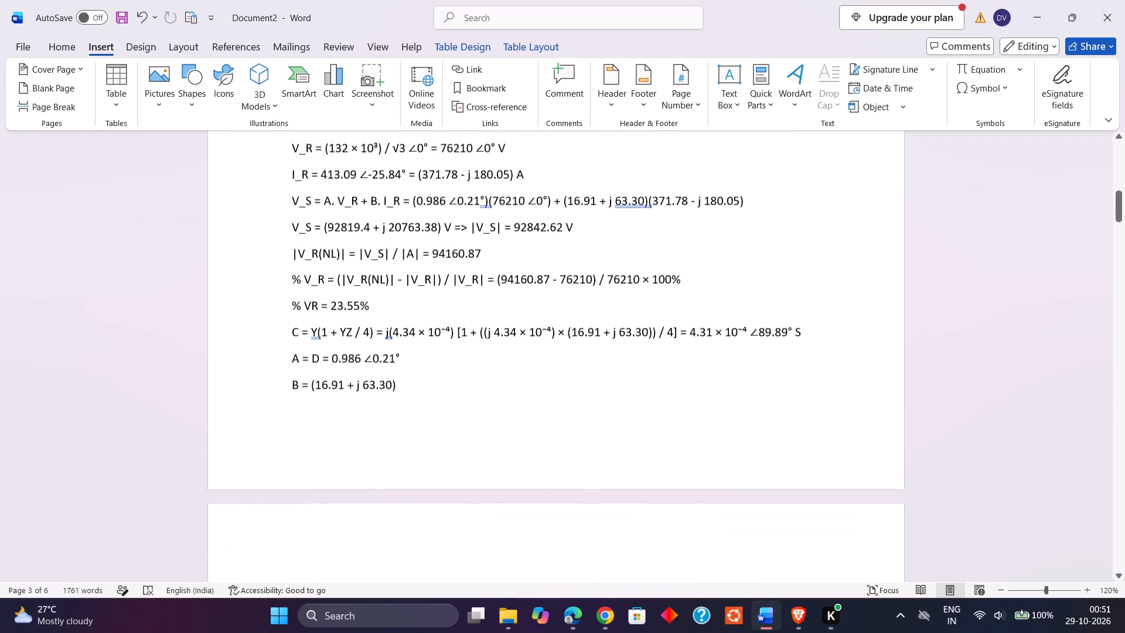
pyautogui.scroll(-19, 938, 512)
pyautogui.scroll(-14, 883, 520)
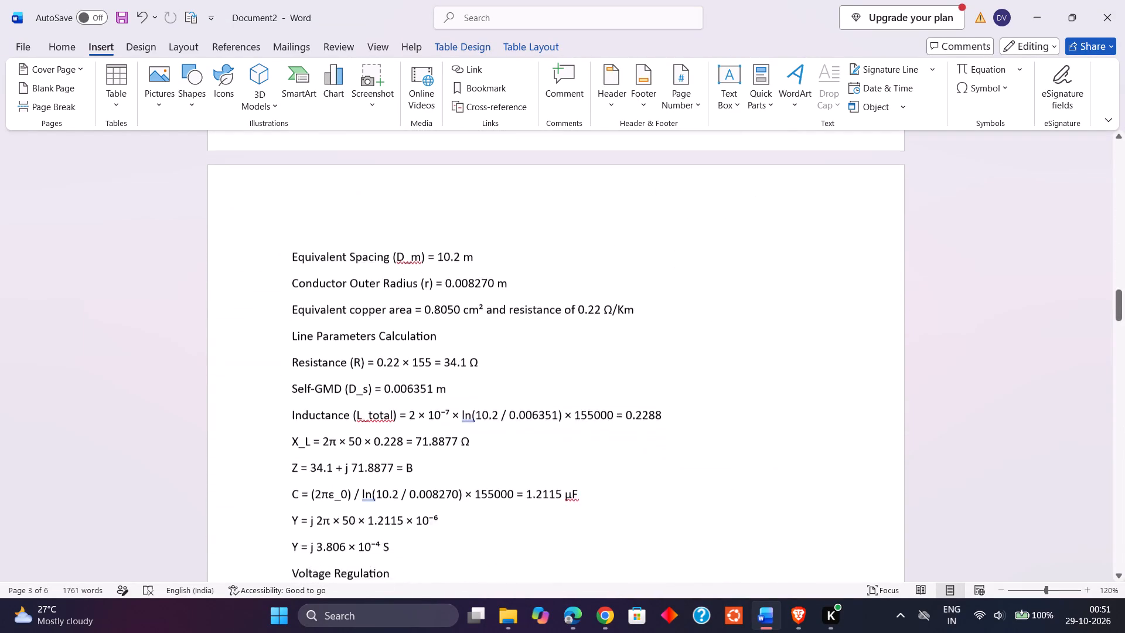
pyautogui.scroll(-15, 845, 513)
pyautogui.scroll(-20, 840, 513)
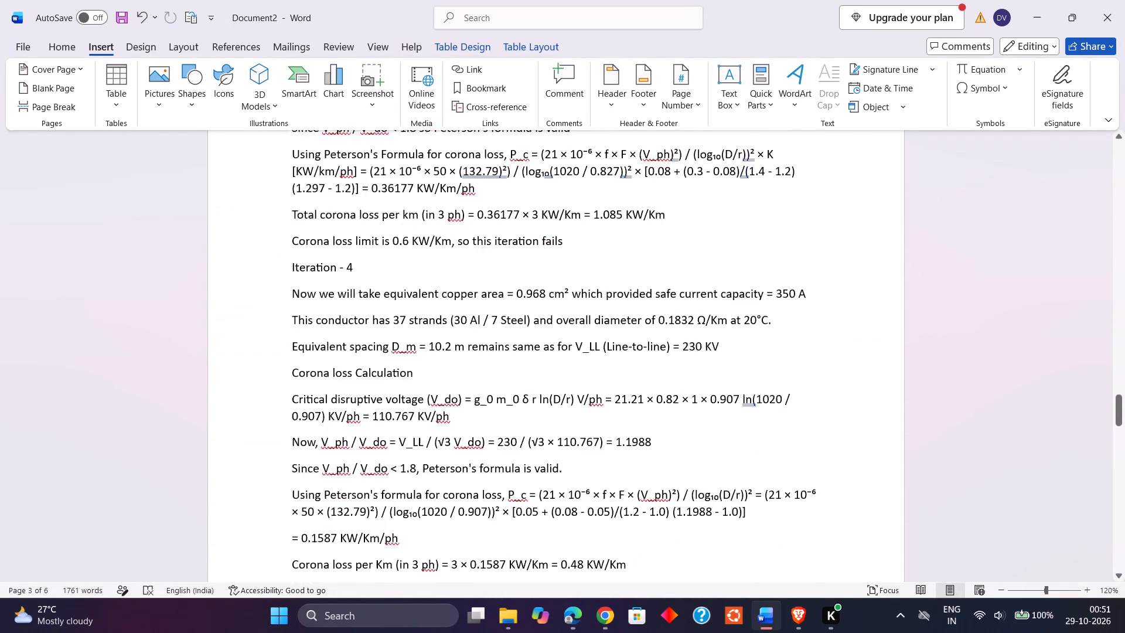
pyautogui.scroll(-20, 836, 515)
pyautogui.scroll(-12, 829, 515)
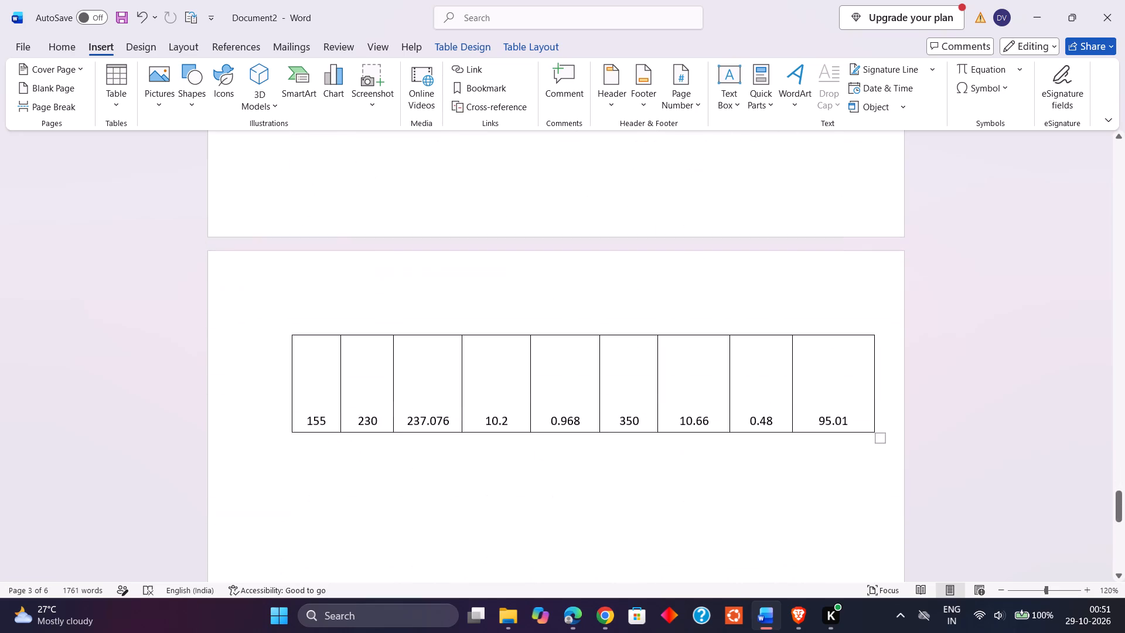
pyautogui.scroll(-6, 797, 530)
pyautogui.scroll(2, 794, 539)
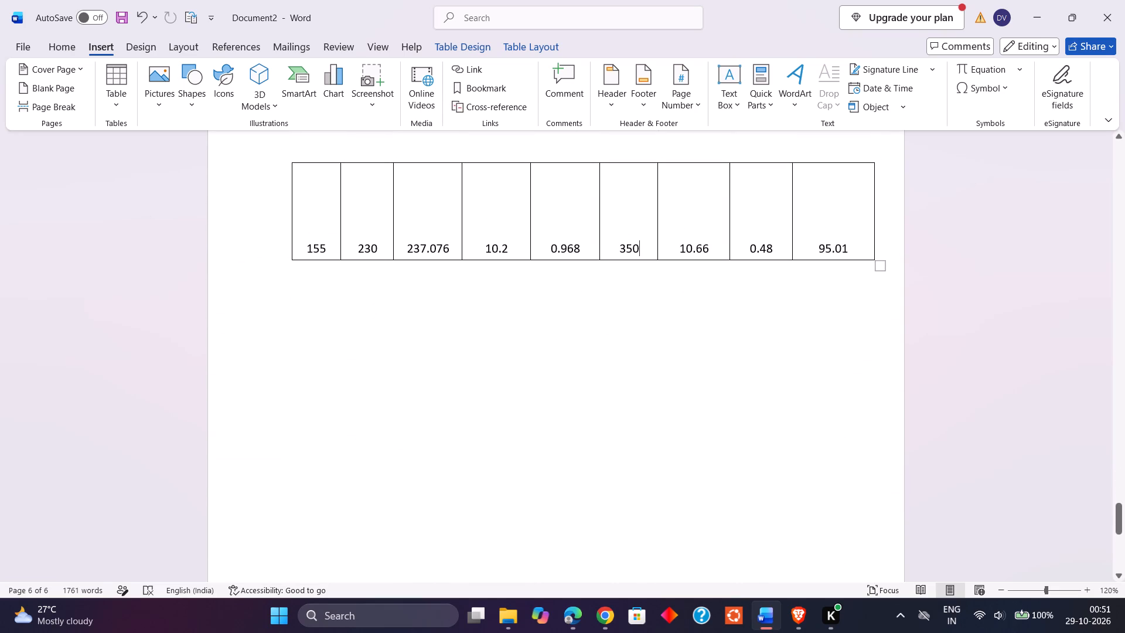
pyautogui.scroll(1, 794, 539)
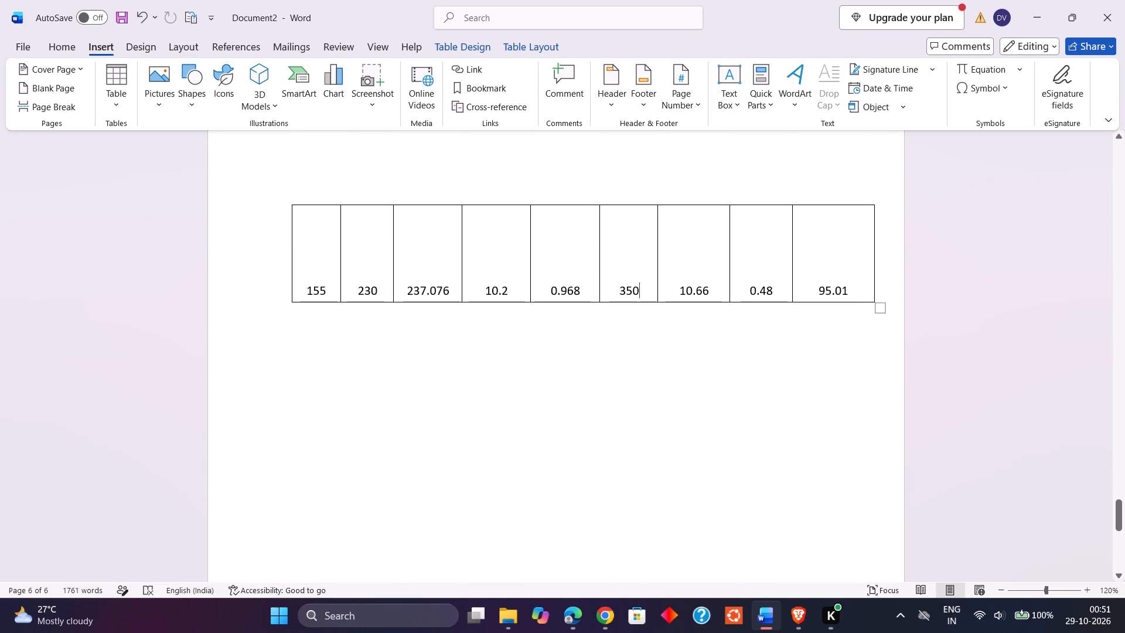
pyautogui.scroll(3, 782, 544)
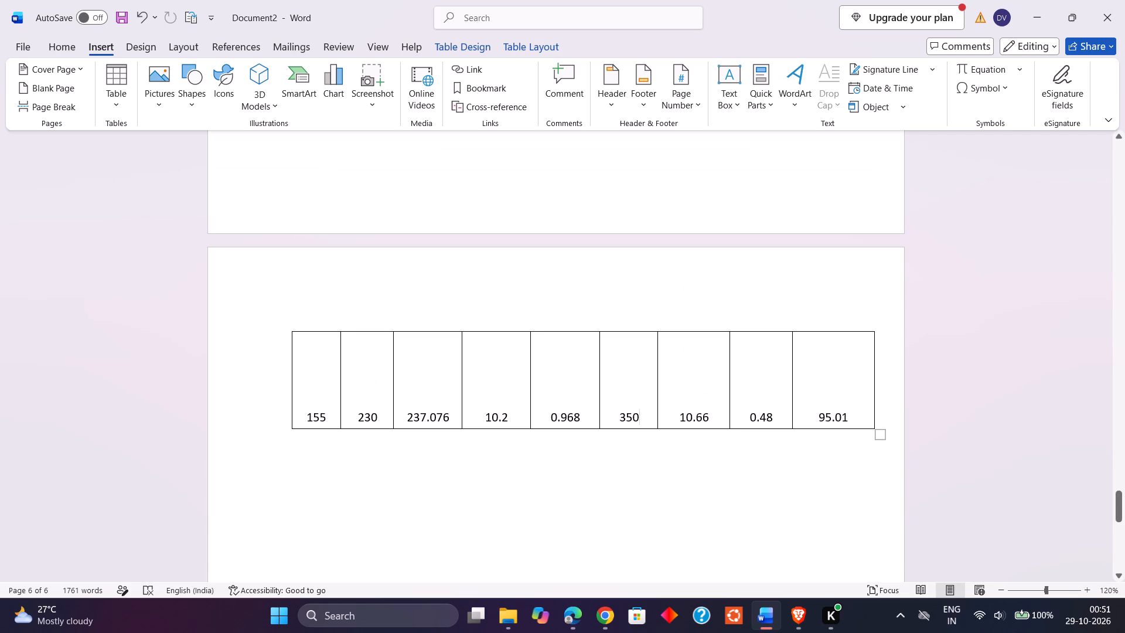
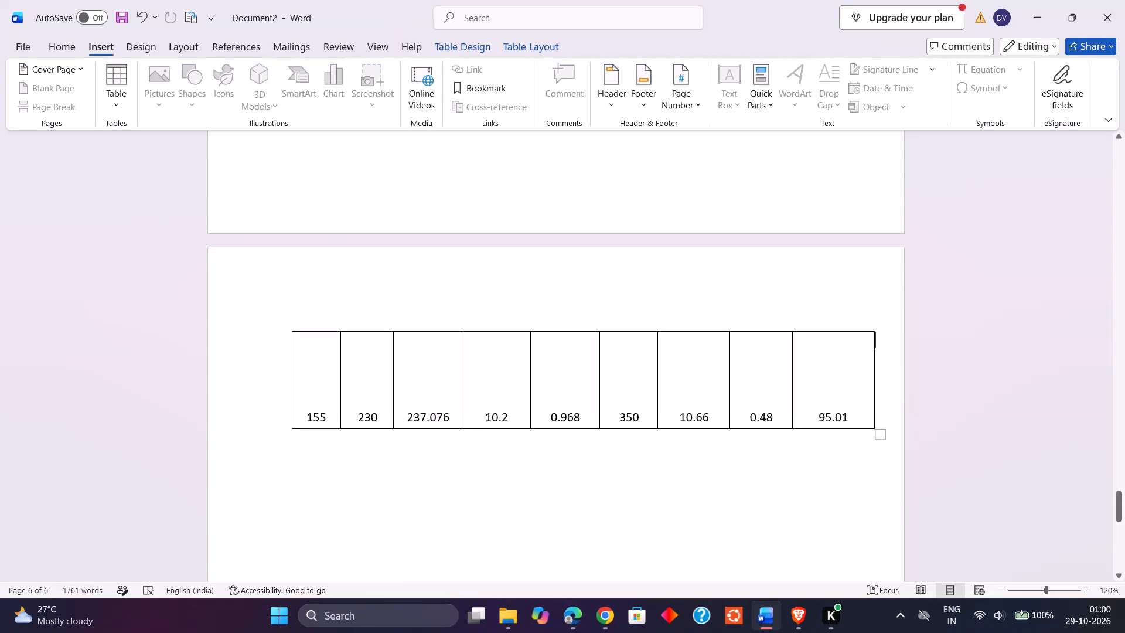
pyautogui.click(789, 623)
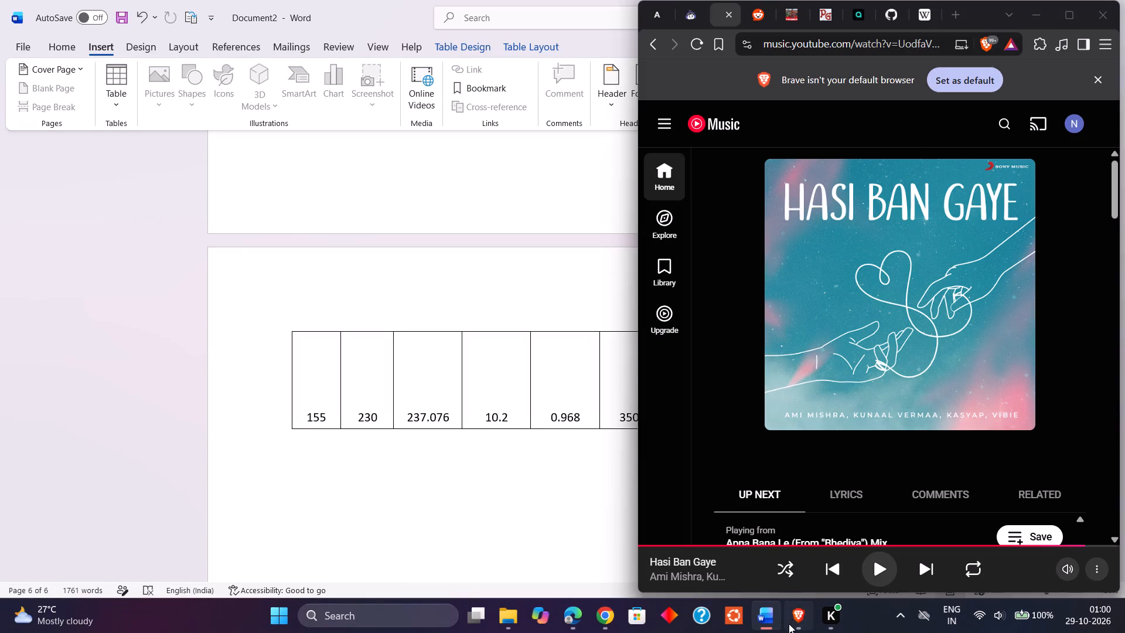
pyautogui.click(887, 564)
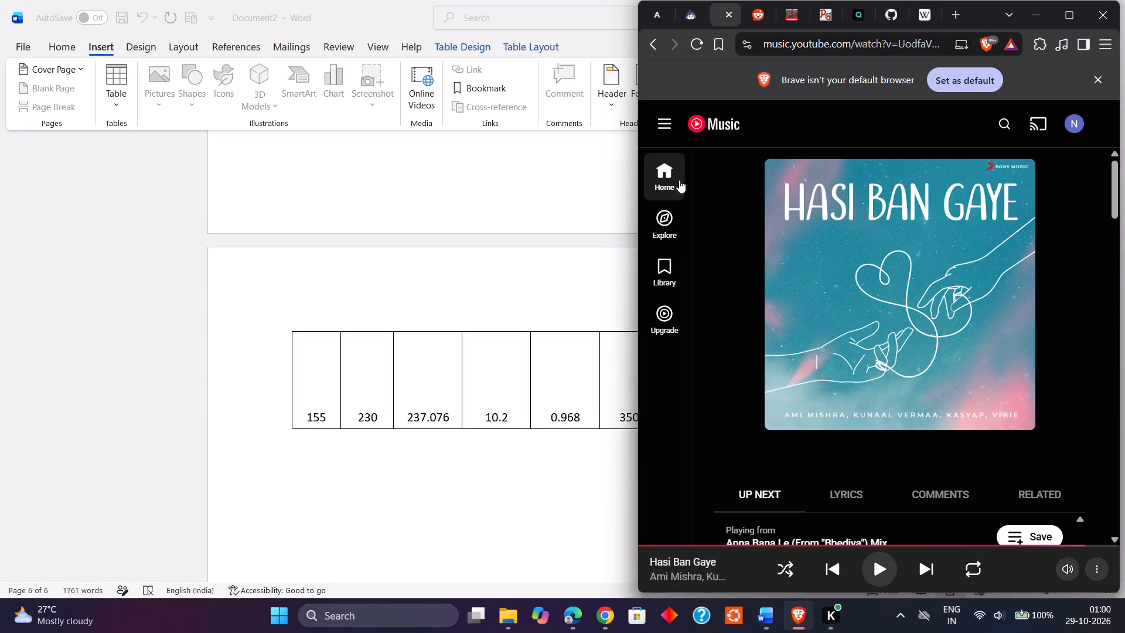
pyautogui.click(923, 557)
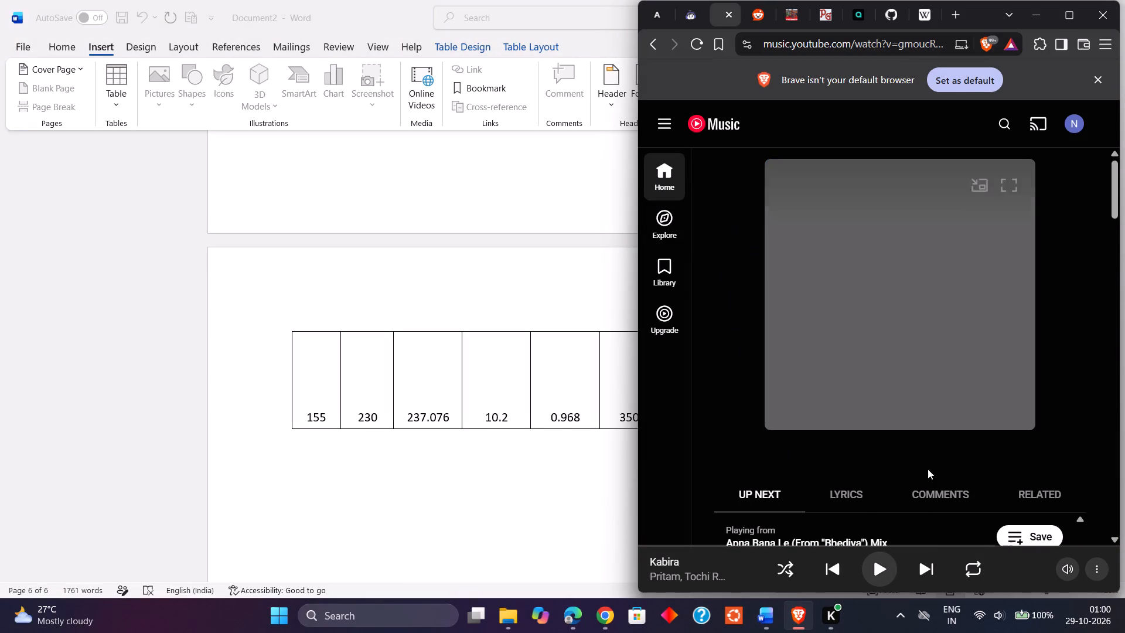
pyautogui.click(909, 571)
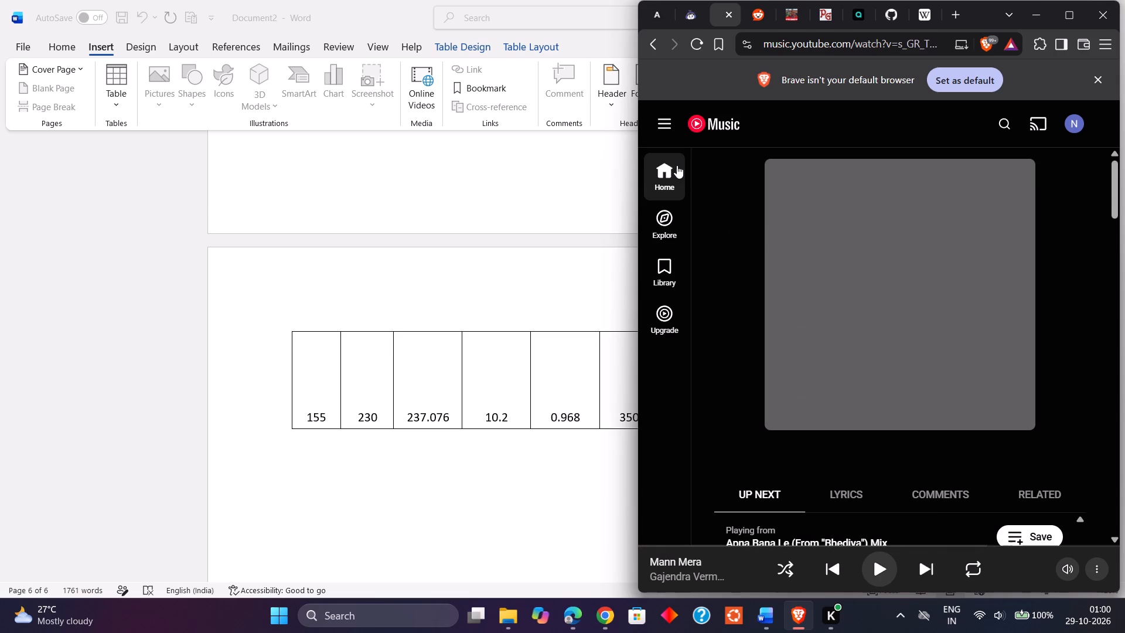
pyautogui.click(677, 165)
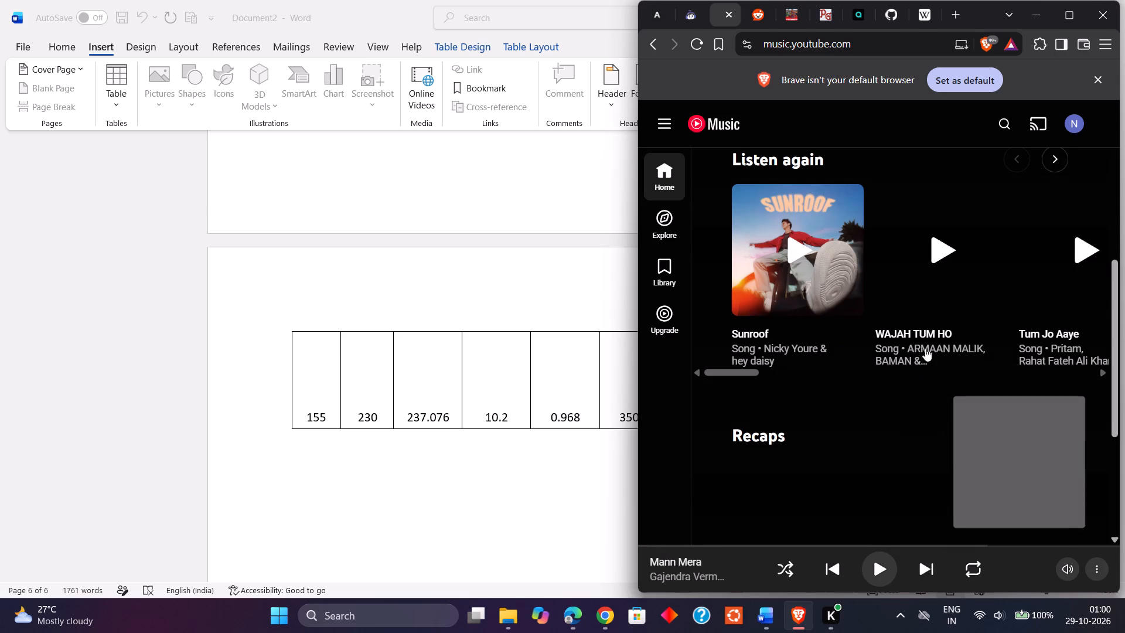
pyautogui.scroll(2, 930, 318)
pyautogui.scroll(-1, 926, 356)
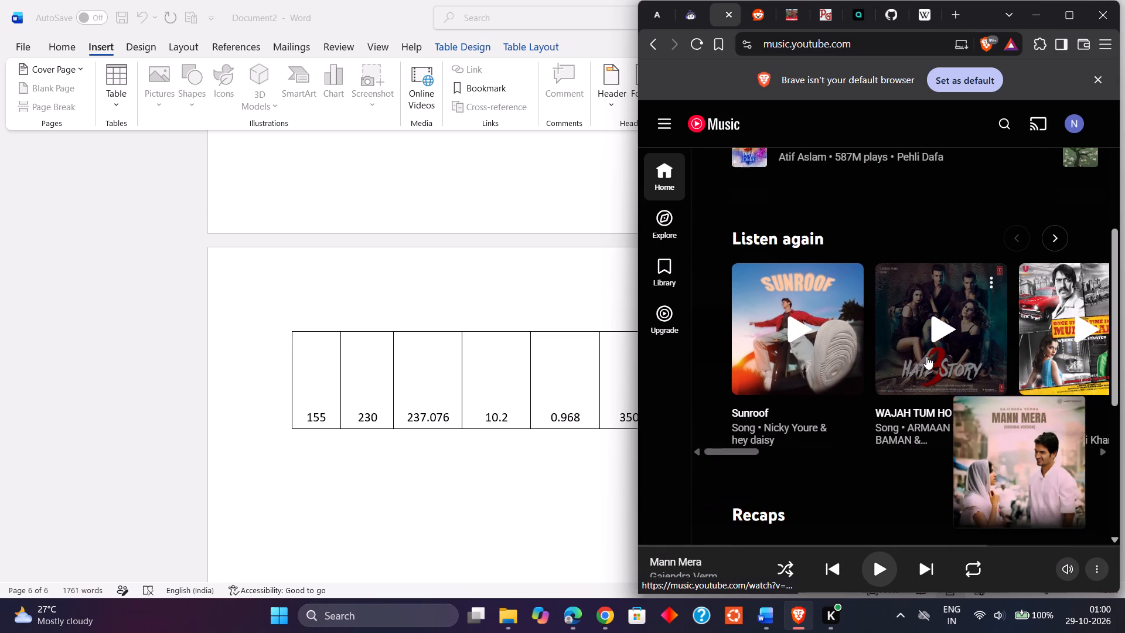
pyautogui.click(928, 345)
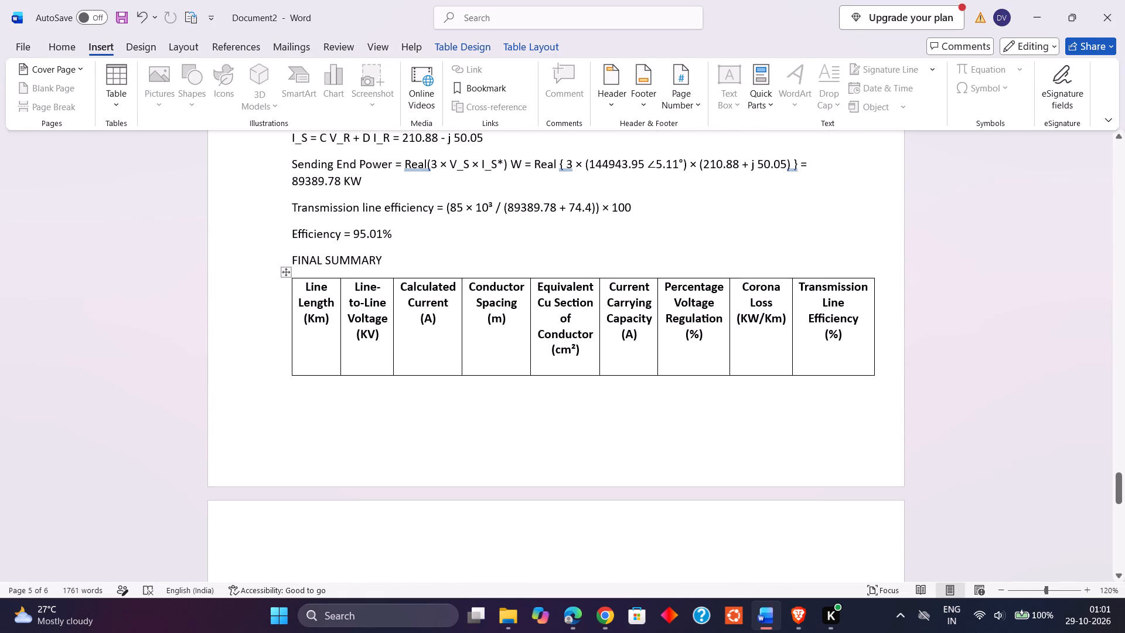
pyautogui.press('Return')
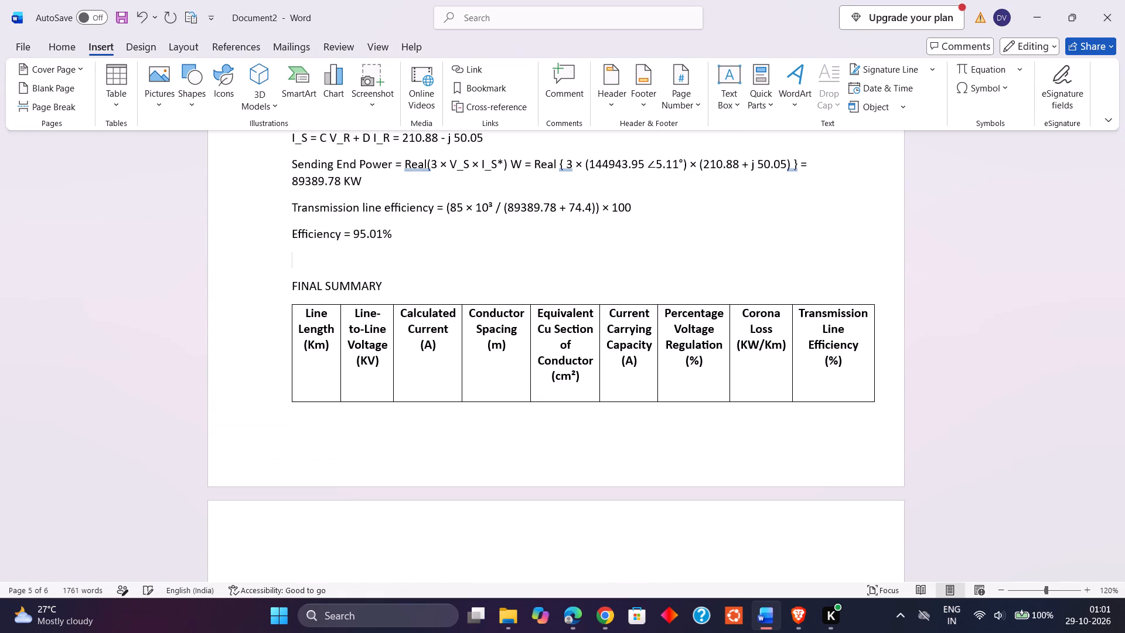
pyautogui.hotkey('ctrl', 'v')
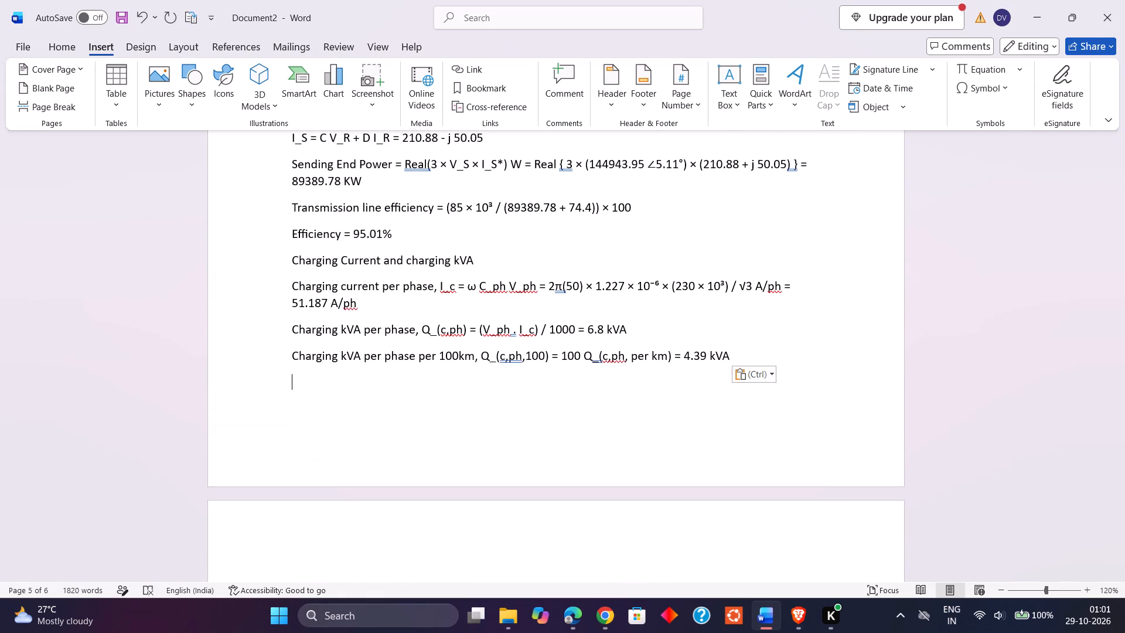
# Reduce the height of the FINAL SUMMARY table's header row so it fits tightly around the heading text.
pyautogui.scroll(-4, 374, 335)
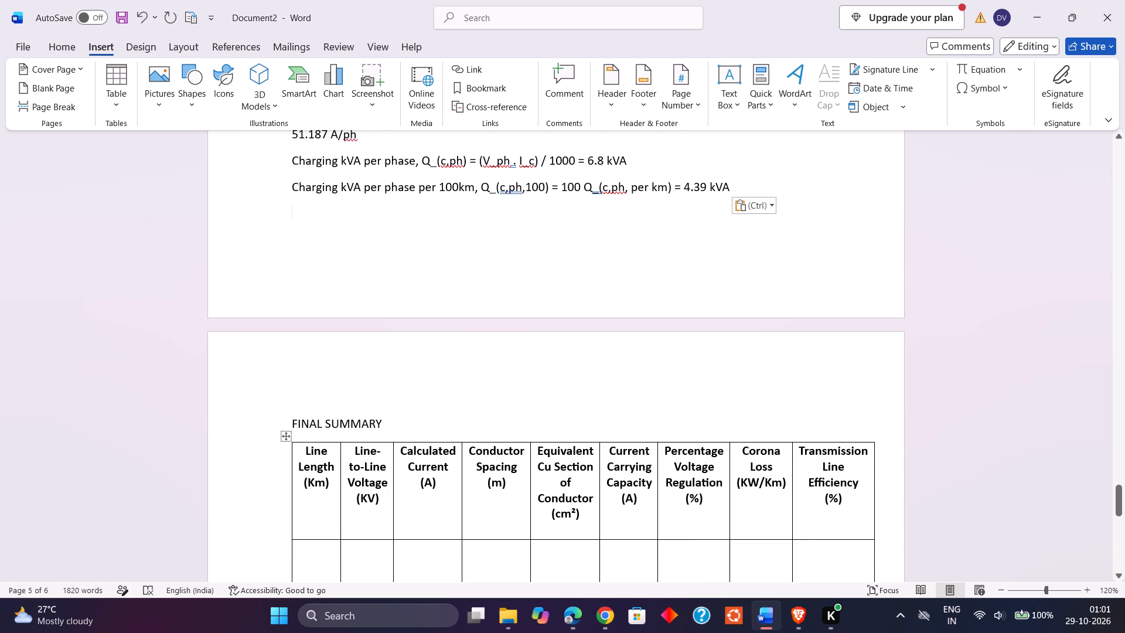
pyautogui.scroll(4, 313, 501)
pyautogui.scroll(-9, 313, 468)
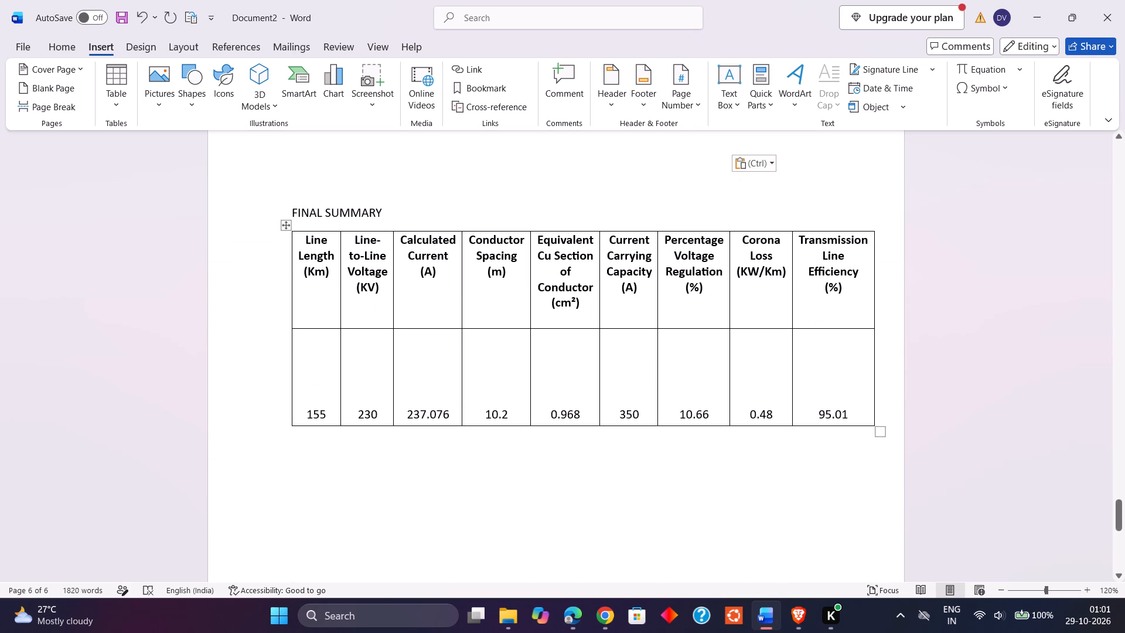
pyautogui.moveTo(319, 331); pyautogui.dragTo(319, 359)
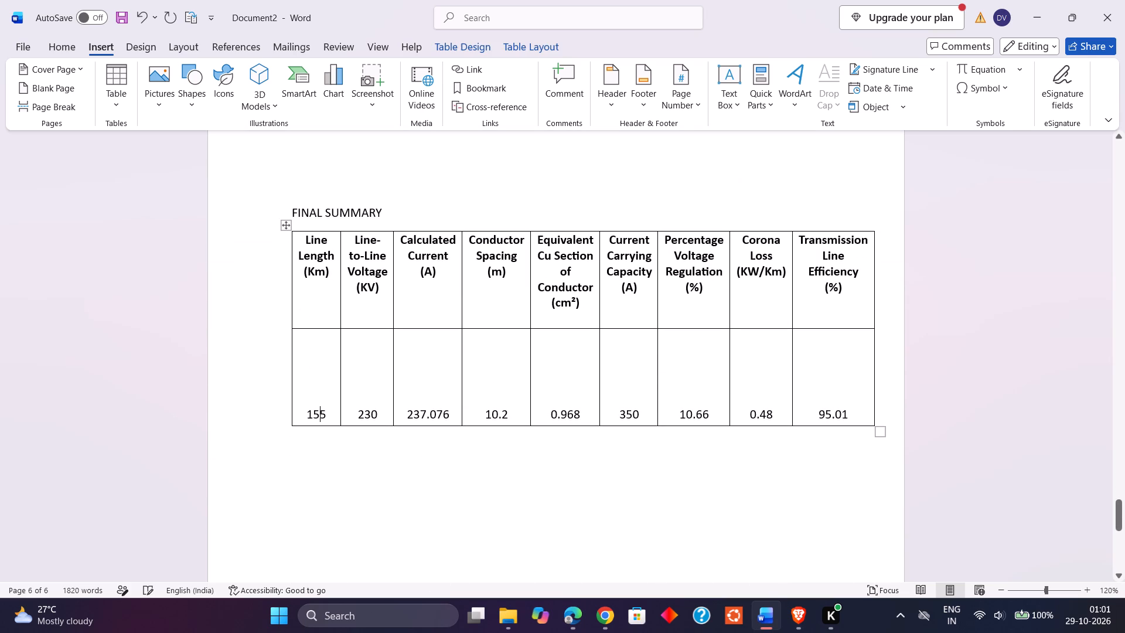
pyautogui.click(315, 321)
pyautogui.moveTo(315, 329); pyautogui.dragTo(319, 318)
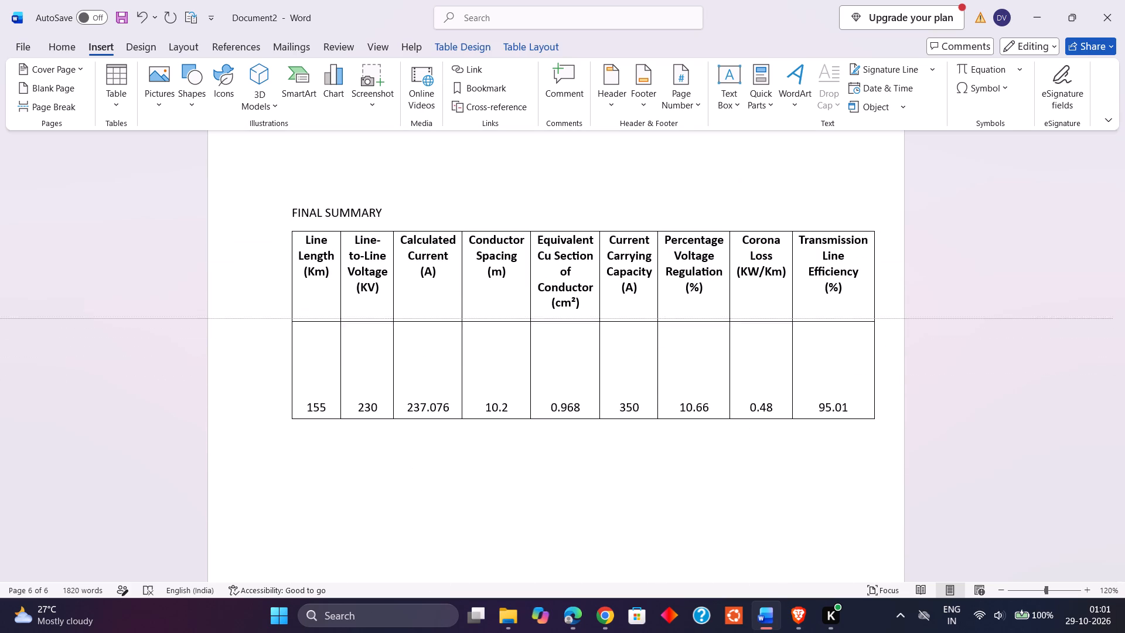
pyautogui.moveTo(319, 318); pyautogui.dragTo(319, 284)
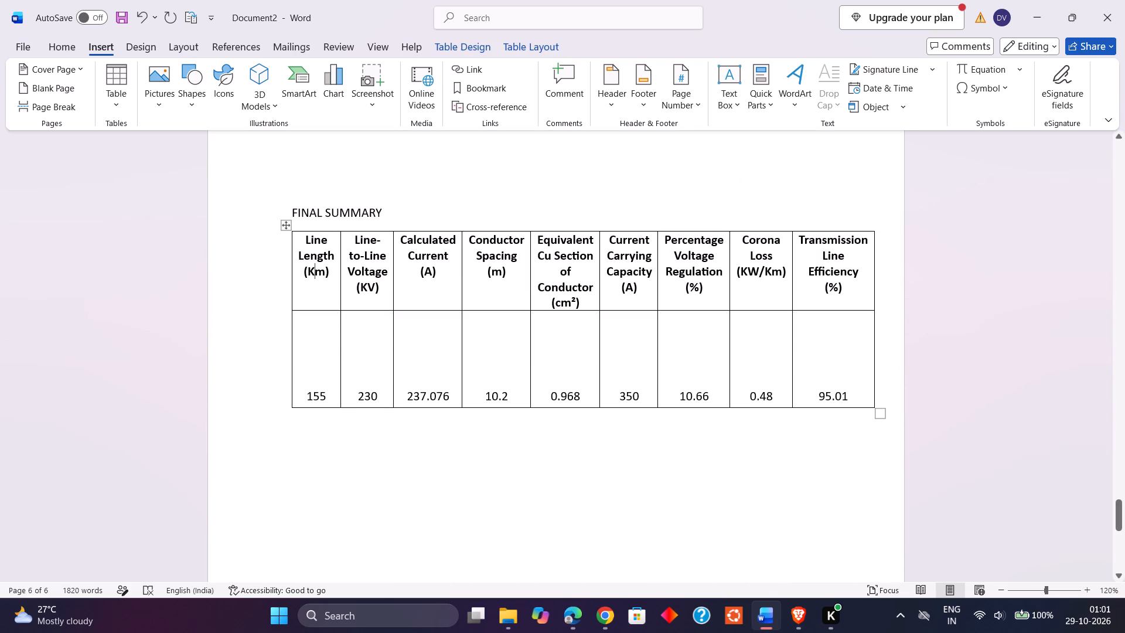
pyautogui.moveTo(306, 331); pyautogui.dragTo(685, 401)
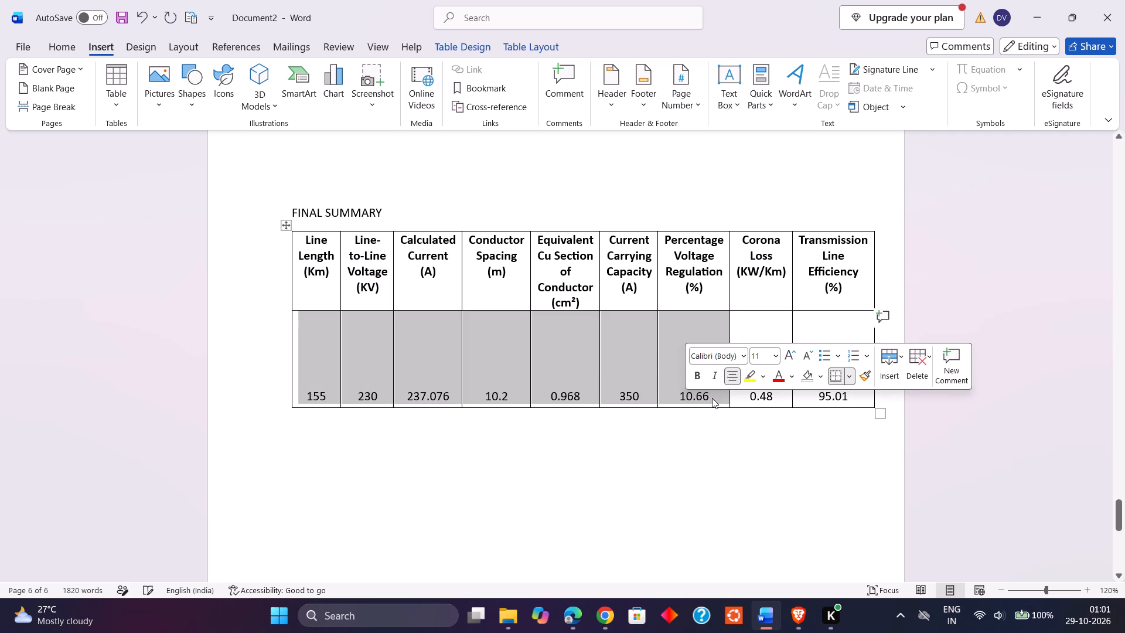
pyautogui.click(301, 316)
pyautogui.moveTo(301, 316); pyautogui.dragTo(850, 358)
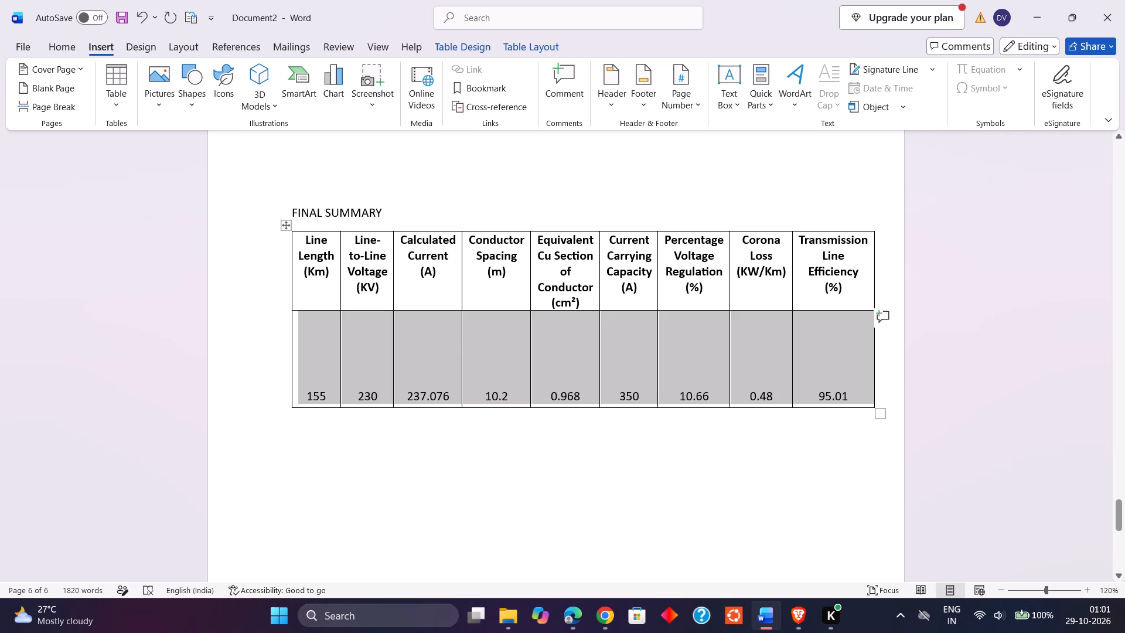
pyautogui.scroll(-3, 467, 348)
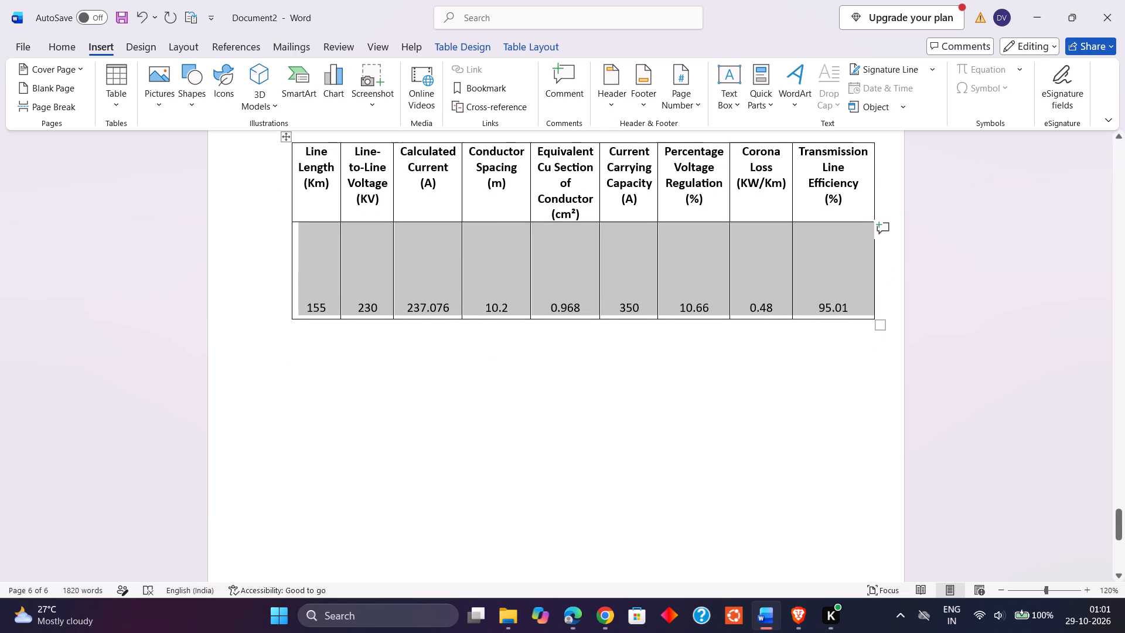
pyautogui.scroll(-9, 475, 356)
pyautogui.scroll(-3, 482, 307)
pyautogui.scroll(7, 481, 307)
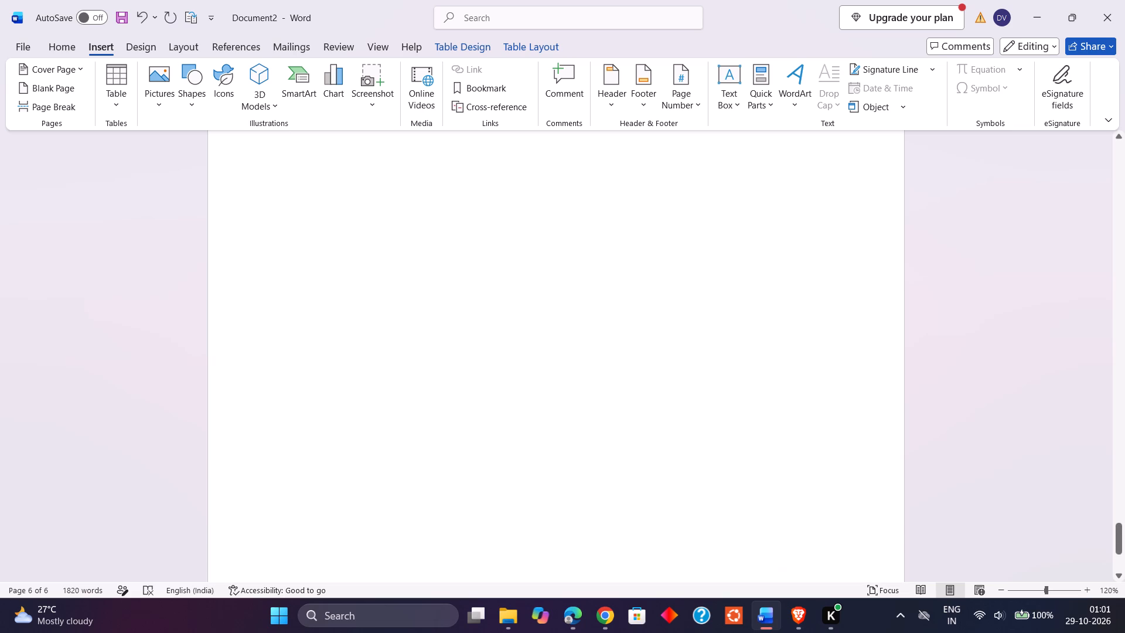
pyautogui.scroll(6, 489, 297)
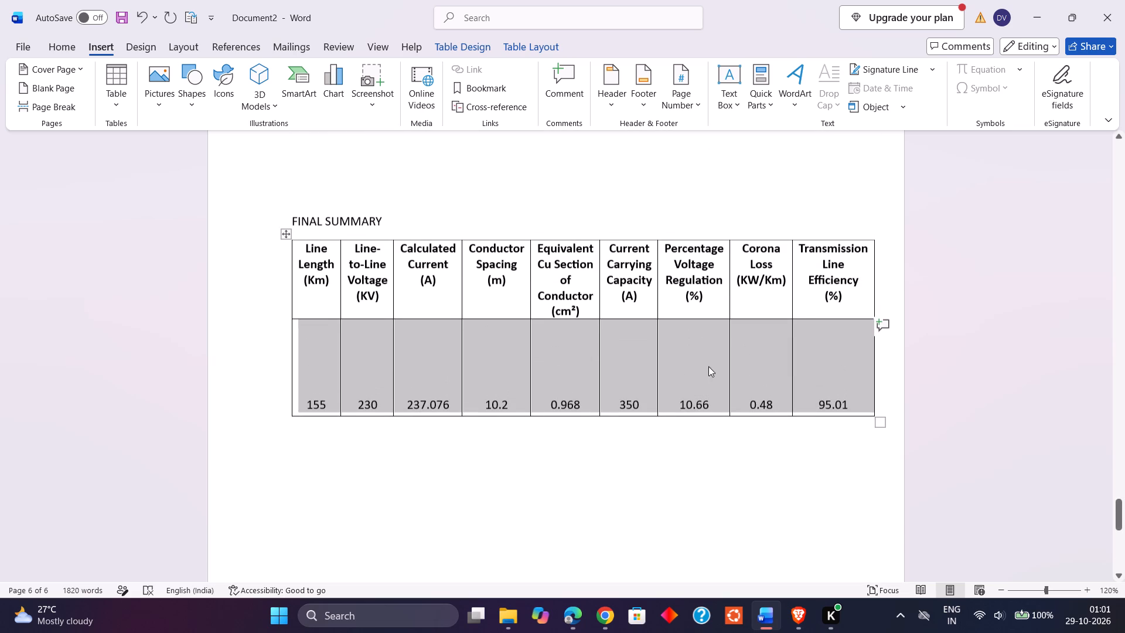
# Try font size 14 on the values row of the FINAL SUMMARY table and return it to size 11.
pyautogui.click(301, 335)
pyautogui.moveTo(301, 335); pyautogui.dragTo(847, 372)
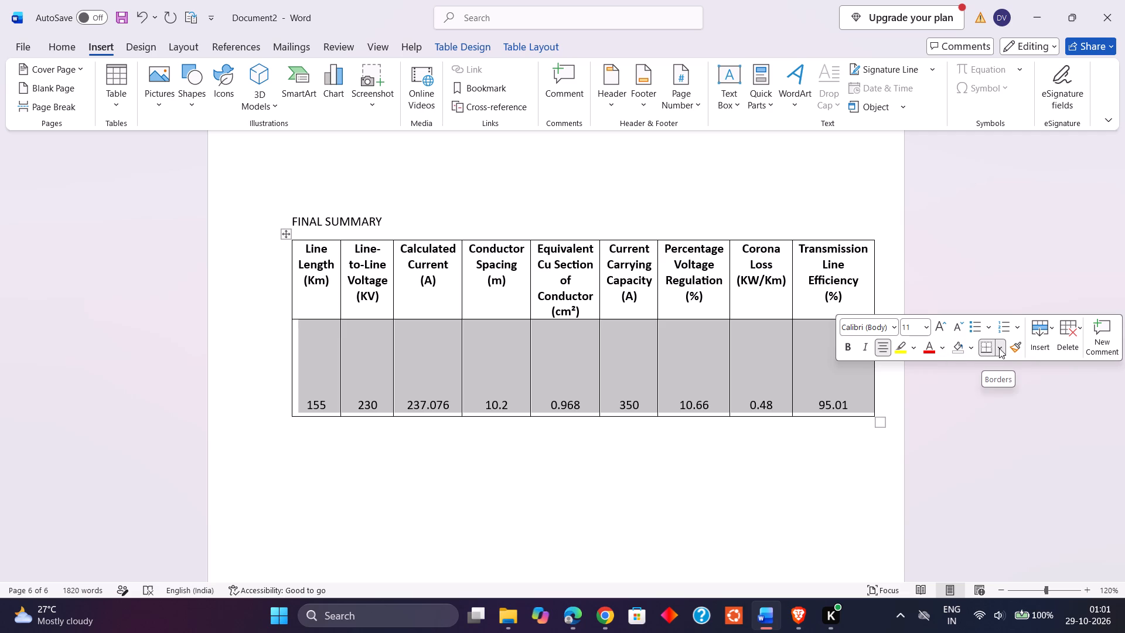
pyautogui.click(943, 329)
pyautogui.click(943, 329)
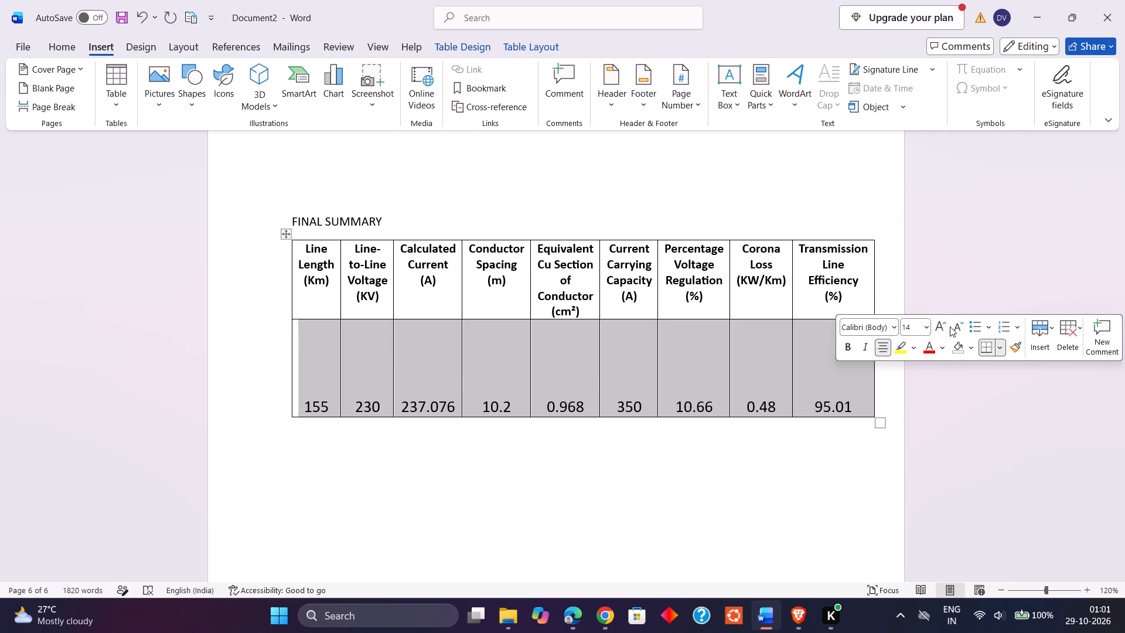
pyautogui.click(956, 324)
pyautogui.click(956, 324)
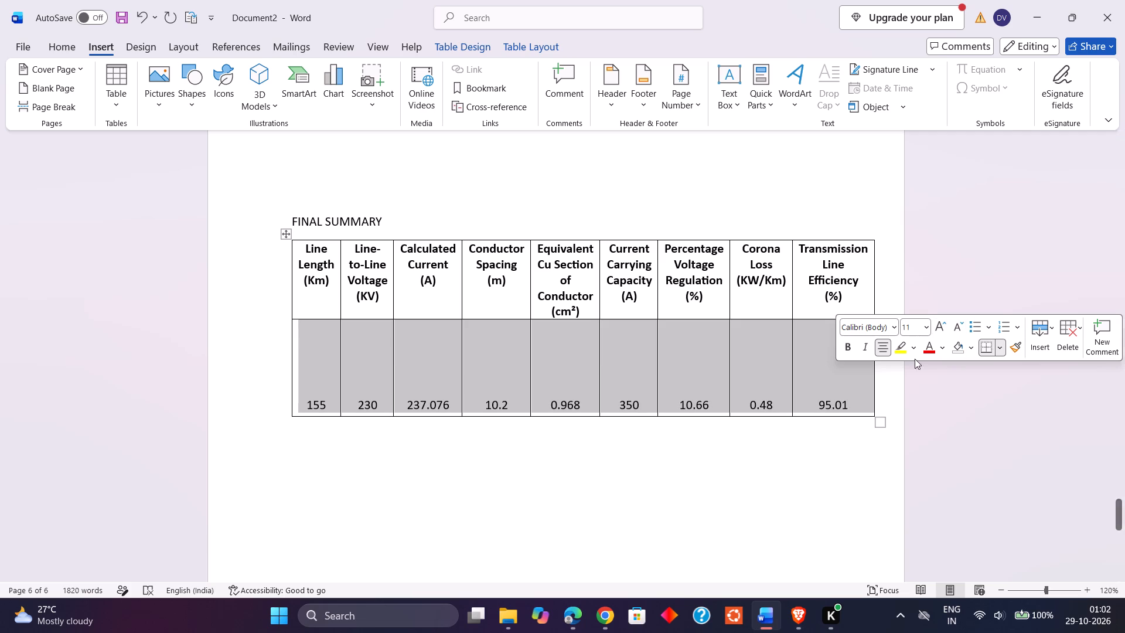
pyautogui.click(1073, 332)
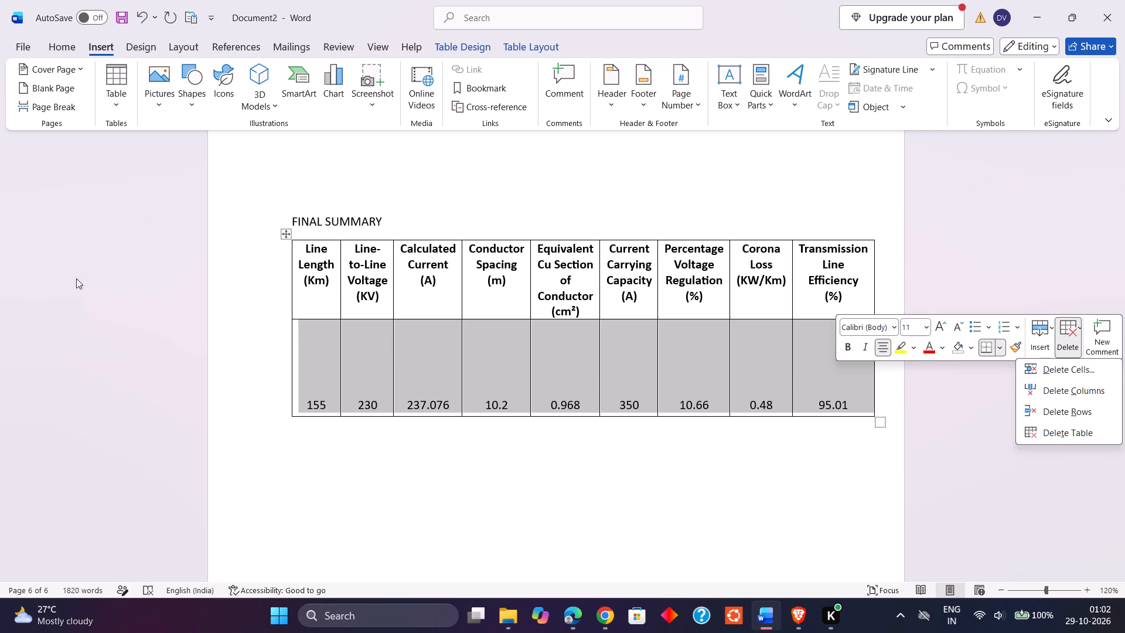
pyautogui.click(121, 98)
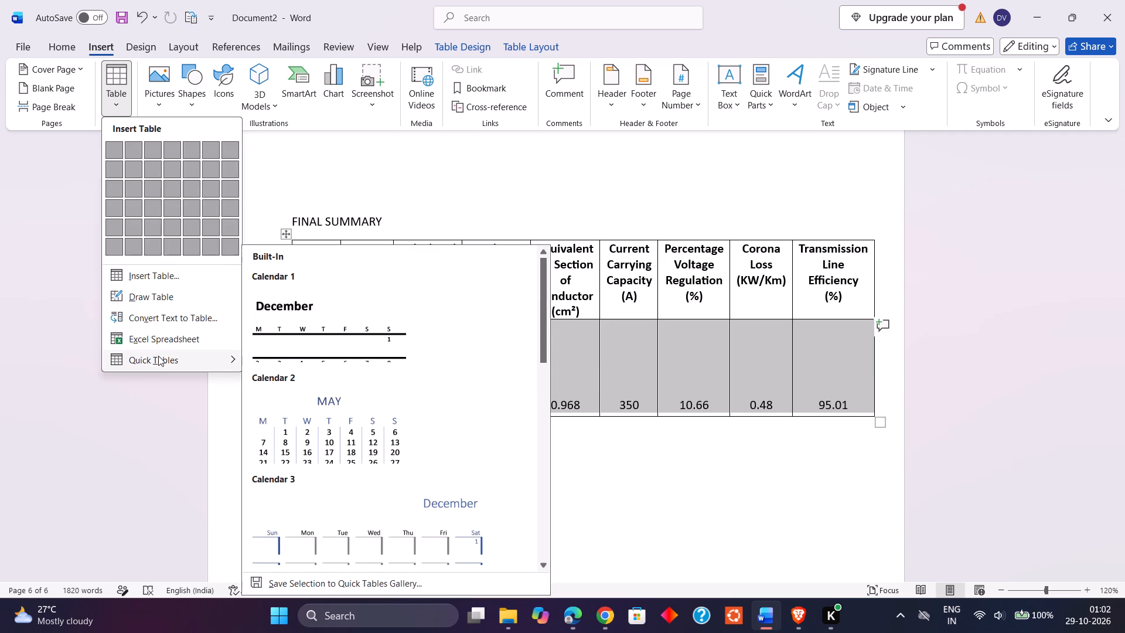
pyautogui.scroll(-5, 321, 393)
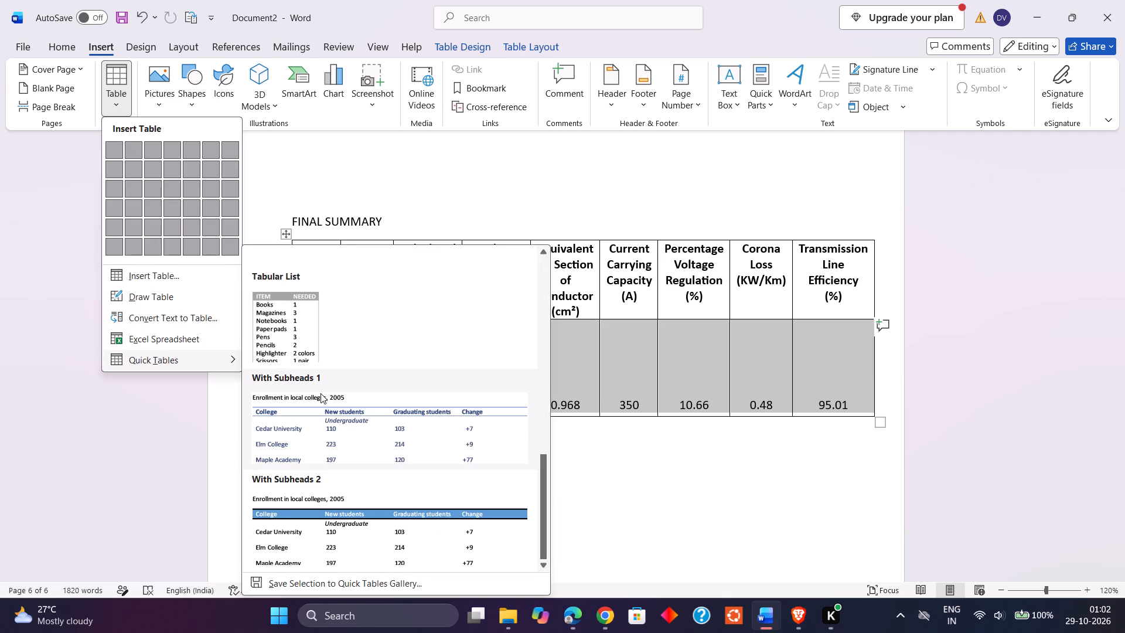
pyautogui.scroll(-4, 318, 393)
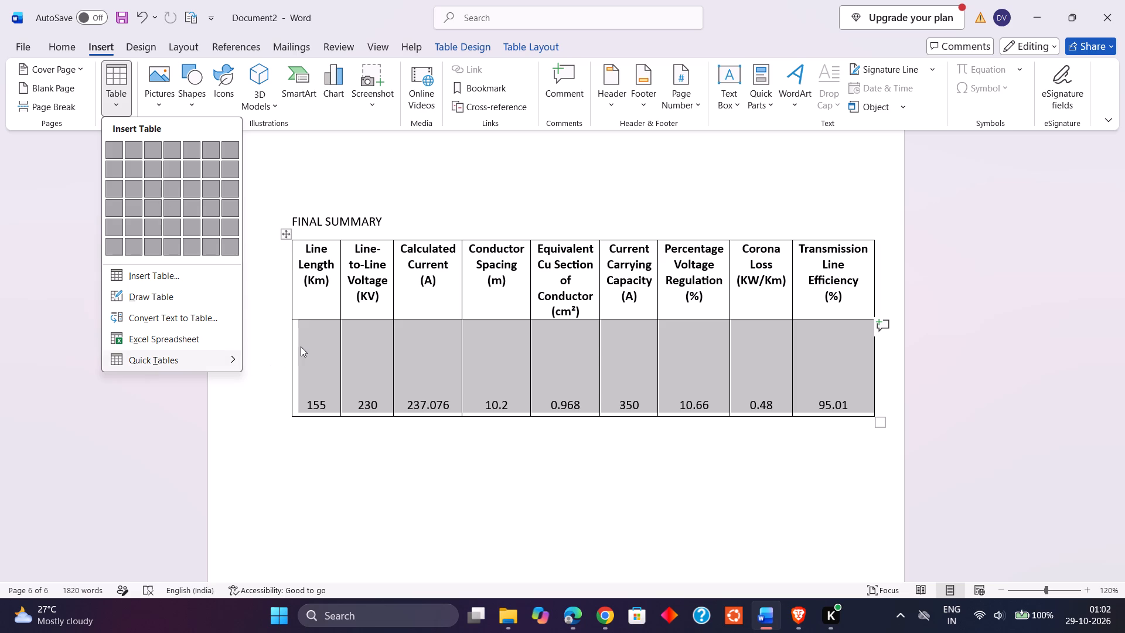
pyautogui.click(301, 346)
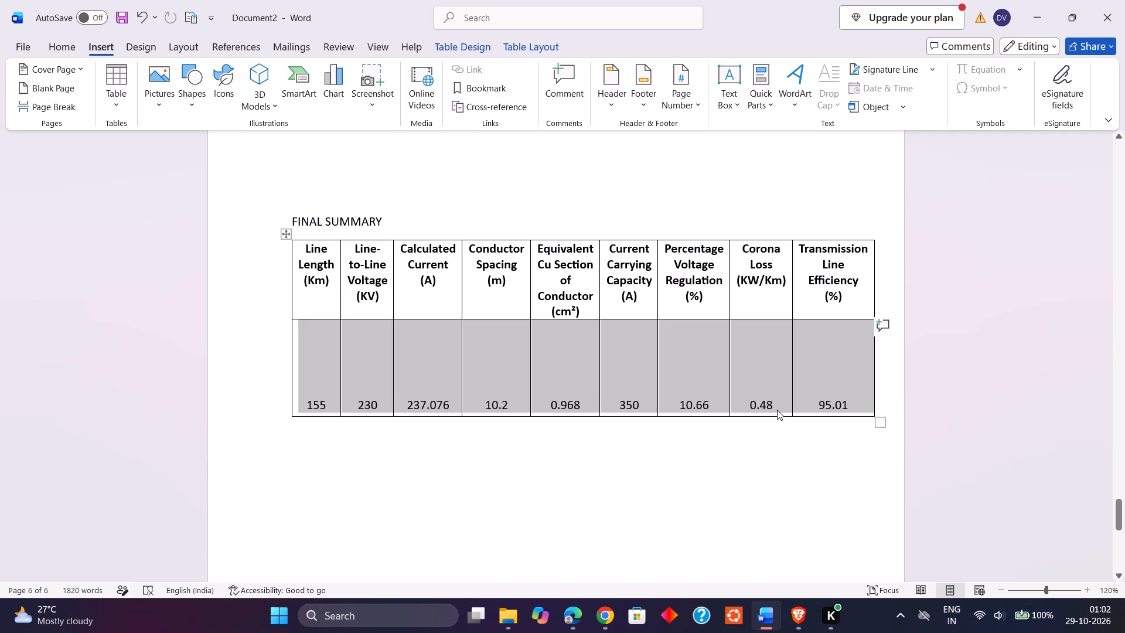
# Reduce the height of the FINAL SUMMARY table's values row by raising its bottom border.
pyautogui.moveTo(765, 417); pyautogui.dragTo(765, 401)
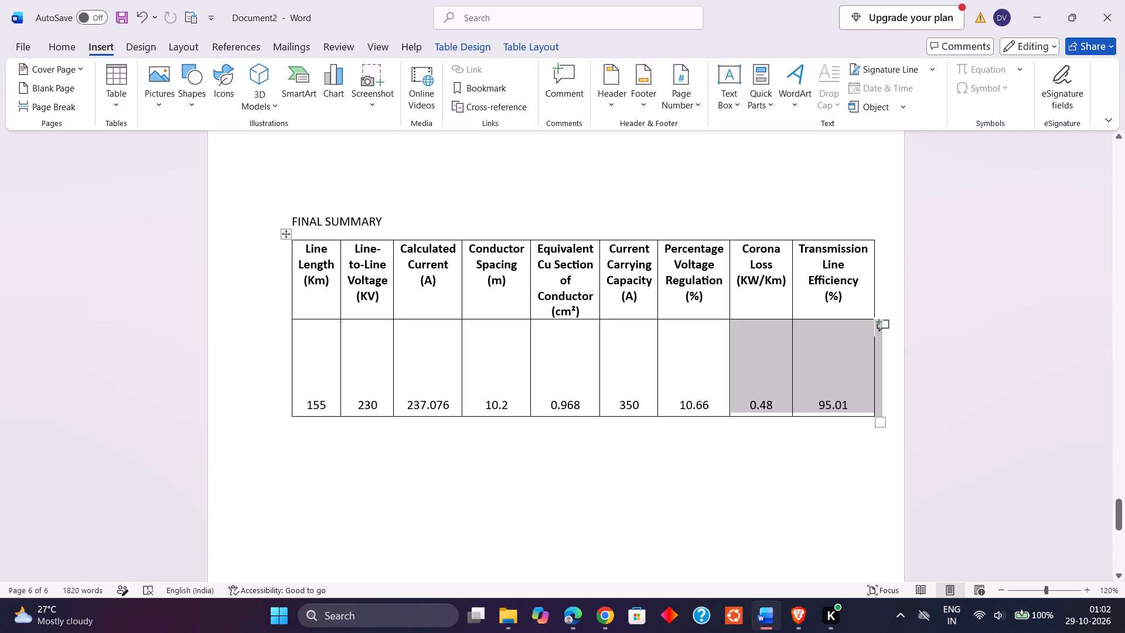
pyautogui.moveTo(673, 416); pyautogui.dragTo(679, 377)
pyautogui.click(679, 429)
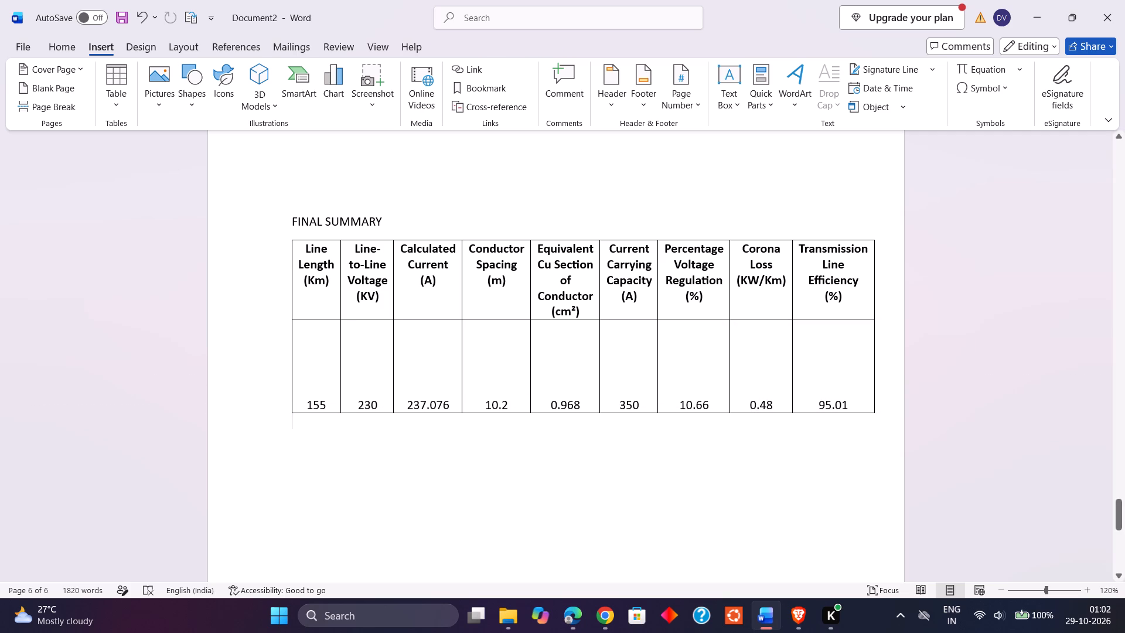
pyautogui.moveTo(669, 412); pyautogui.dragTo(669, 364)
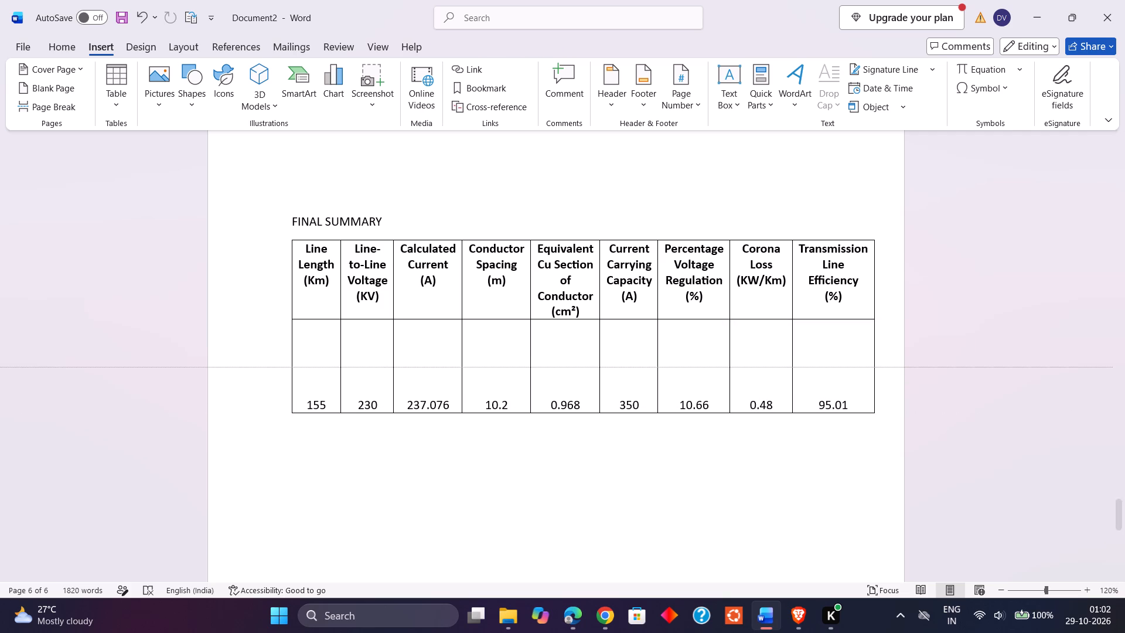
pyautogui.moveTo(669, 364); pyautogui.dragTo(669, 363)
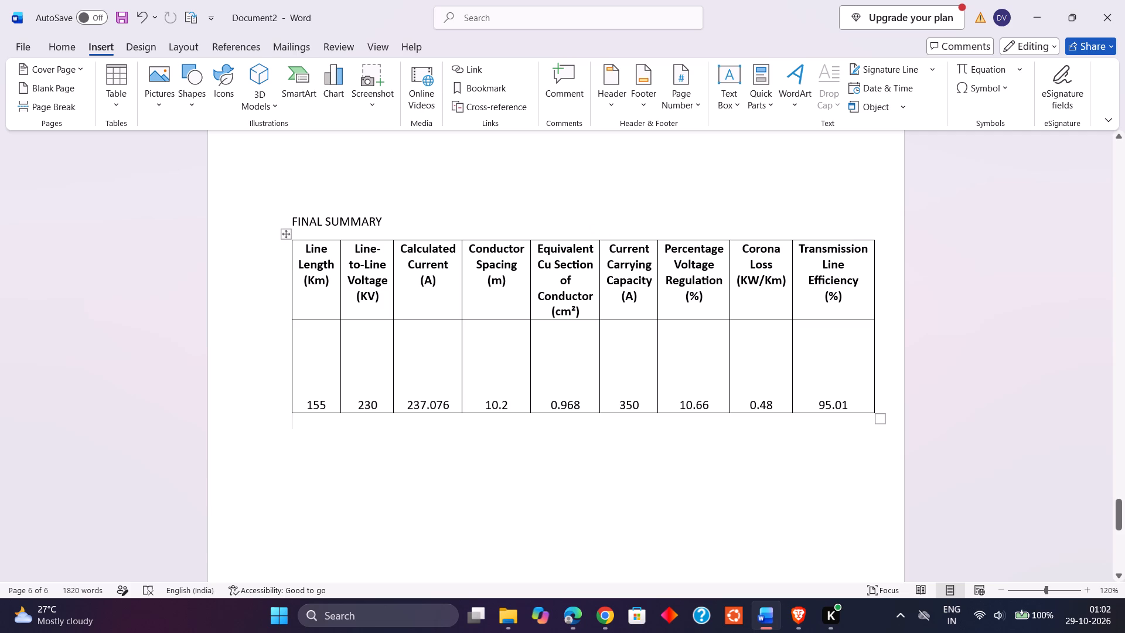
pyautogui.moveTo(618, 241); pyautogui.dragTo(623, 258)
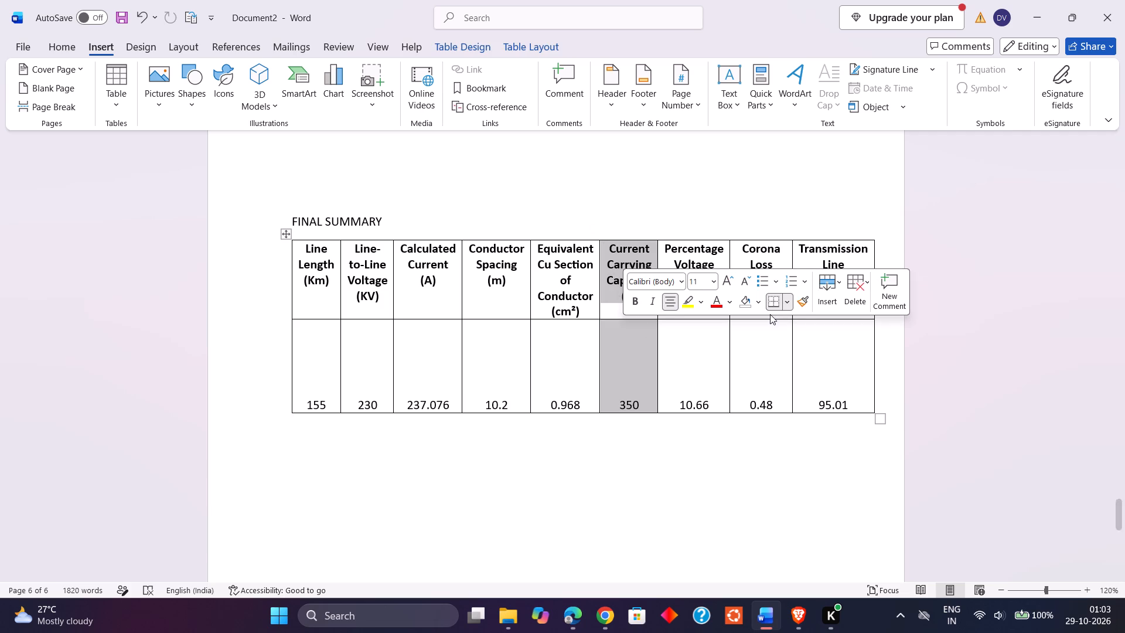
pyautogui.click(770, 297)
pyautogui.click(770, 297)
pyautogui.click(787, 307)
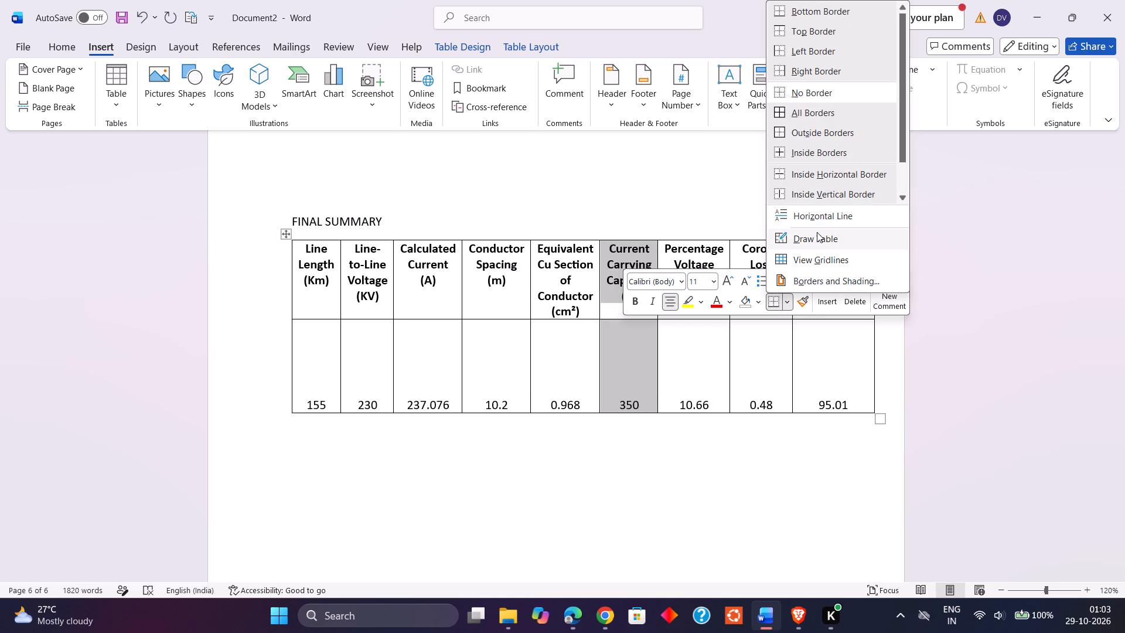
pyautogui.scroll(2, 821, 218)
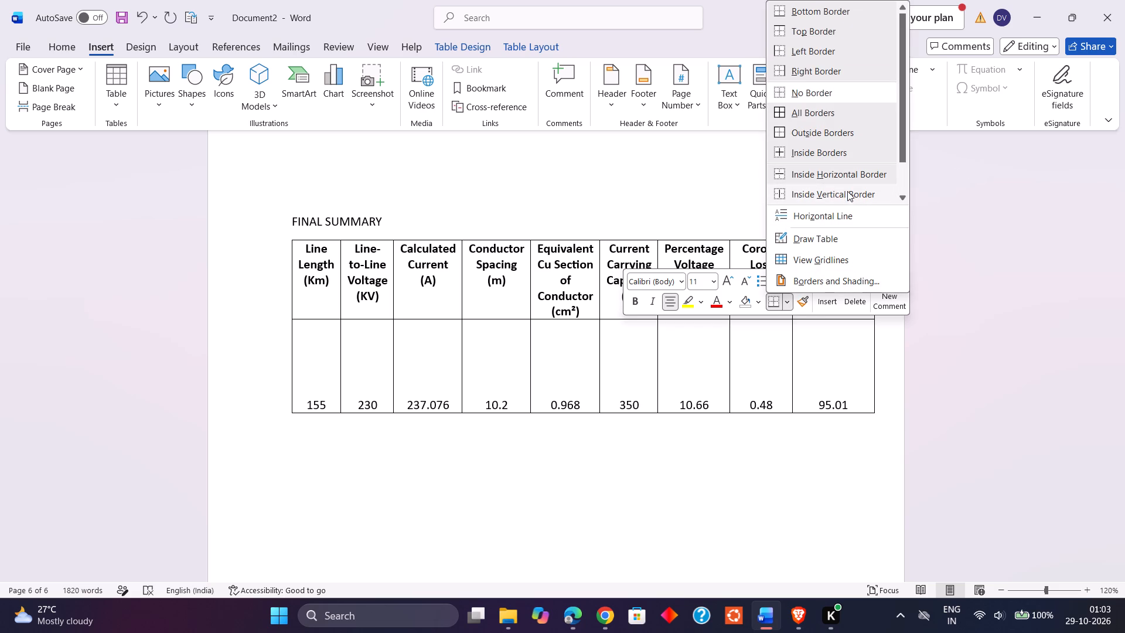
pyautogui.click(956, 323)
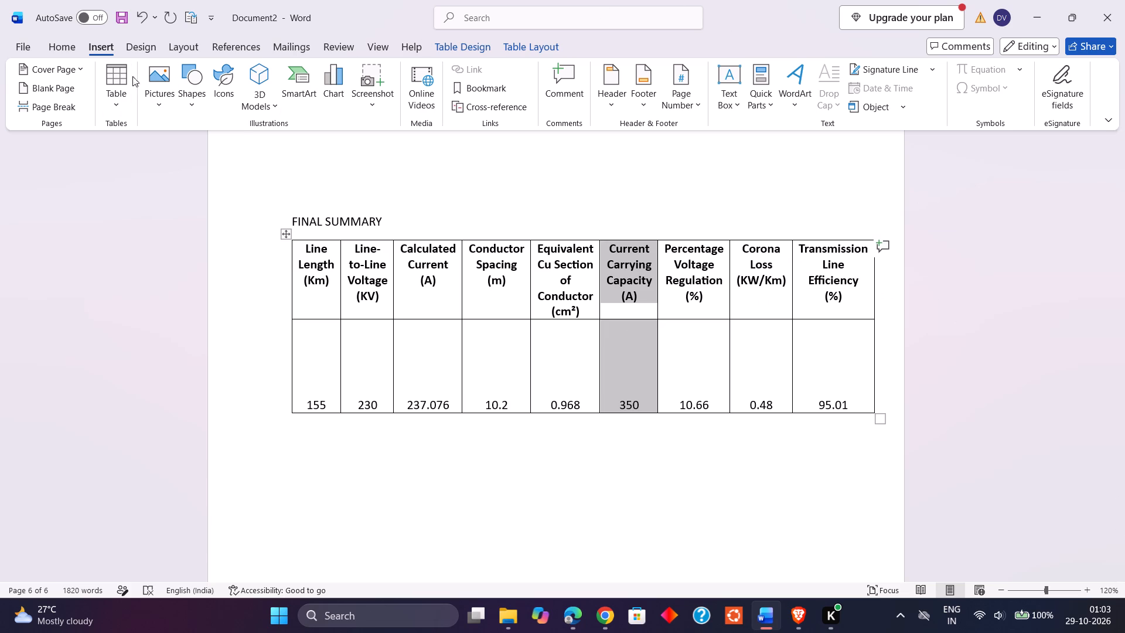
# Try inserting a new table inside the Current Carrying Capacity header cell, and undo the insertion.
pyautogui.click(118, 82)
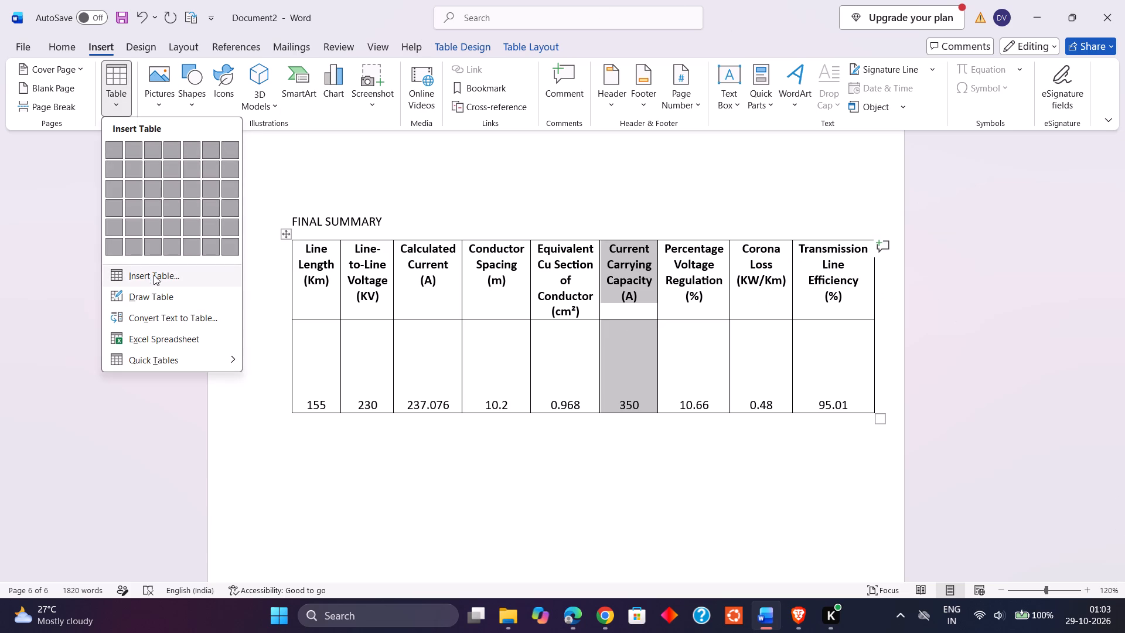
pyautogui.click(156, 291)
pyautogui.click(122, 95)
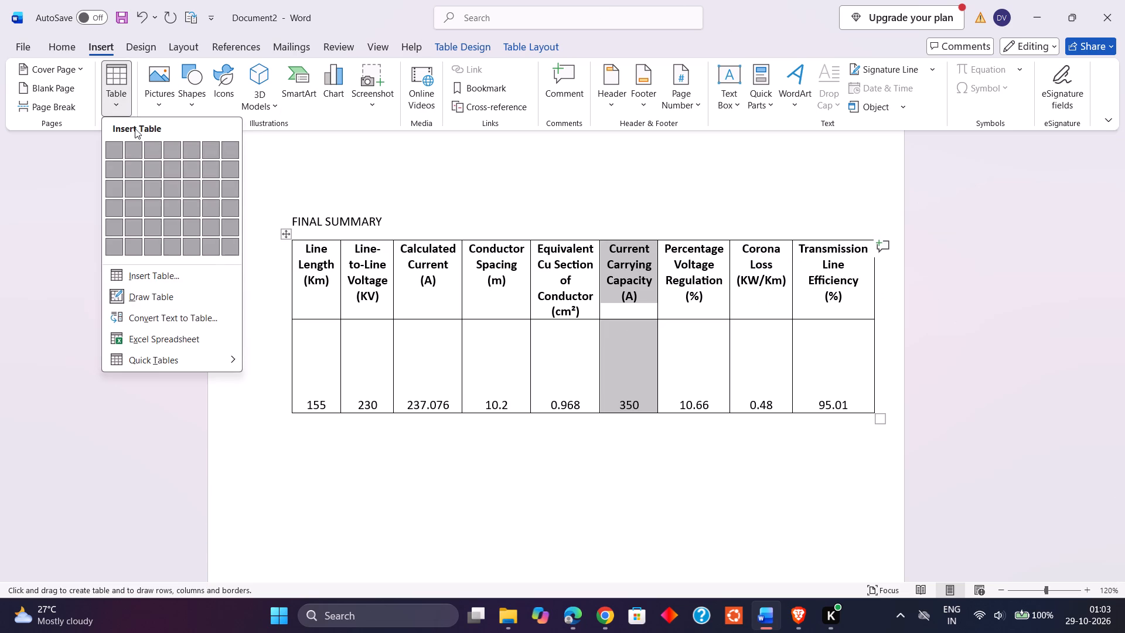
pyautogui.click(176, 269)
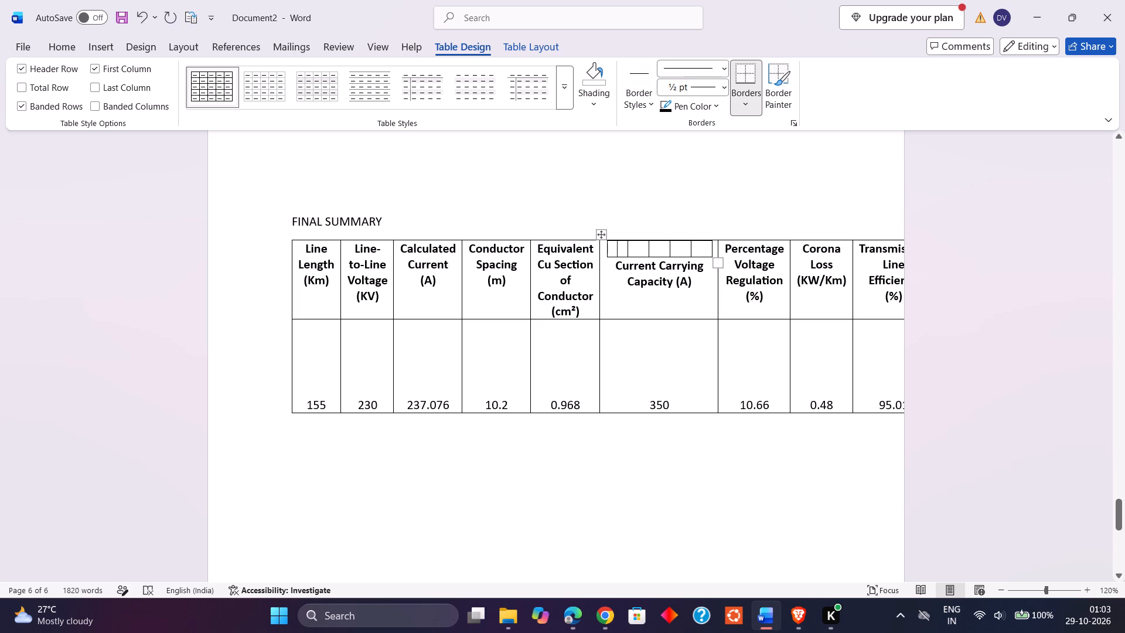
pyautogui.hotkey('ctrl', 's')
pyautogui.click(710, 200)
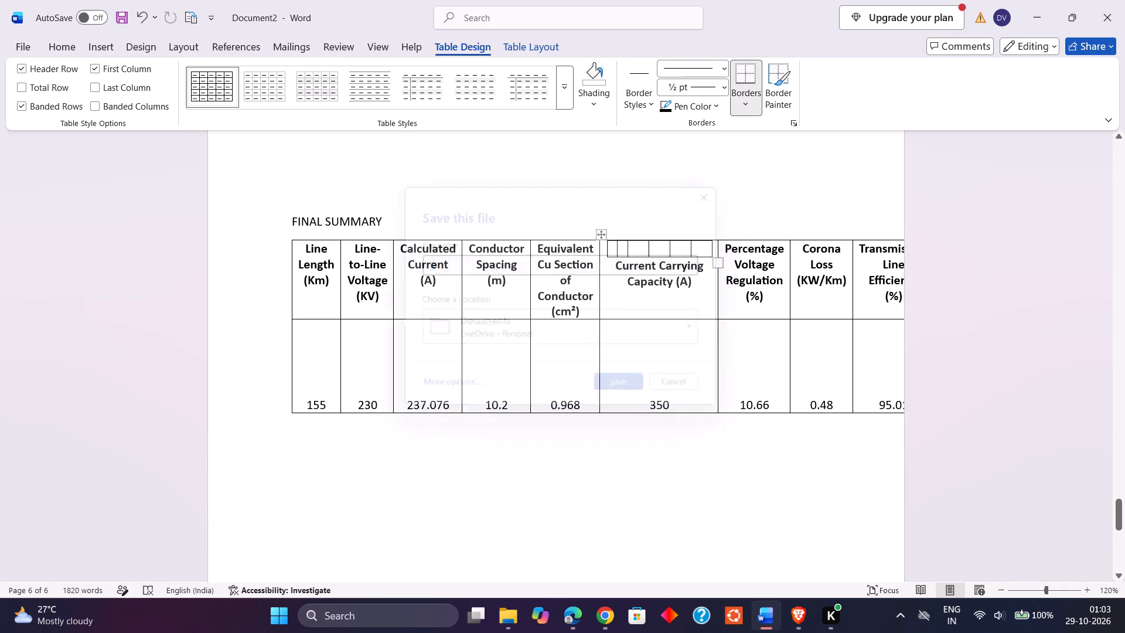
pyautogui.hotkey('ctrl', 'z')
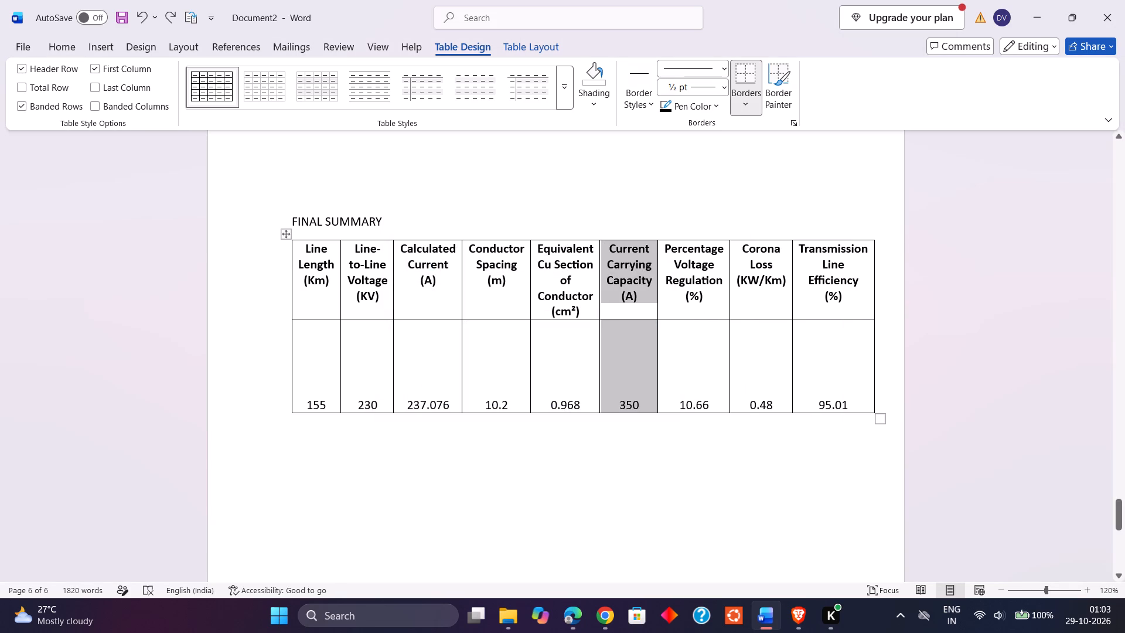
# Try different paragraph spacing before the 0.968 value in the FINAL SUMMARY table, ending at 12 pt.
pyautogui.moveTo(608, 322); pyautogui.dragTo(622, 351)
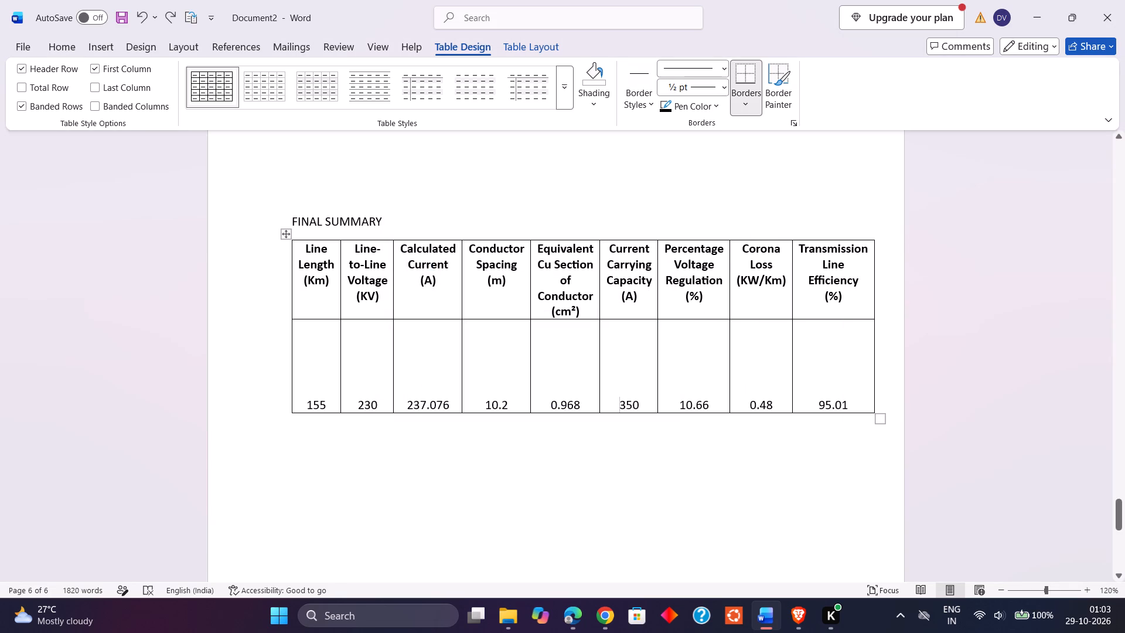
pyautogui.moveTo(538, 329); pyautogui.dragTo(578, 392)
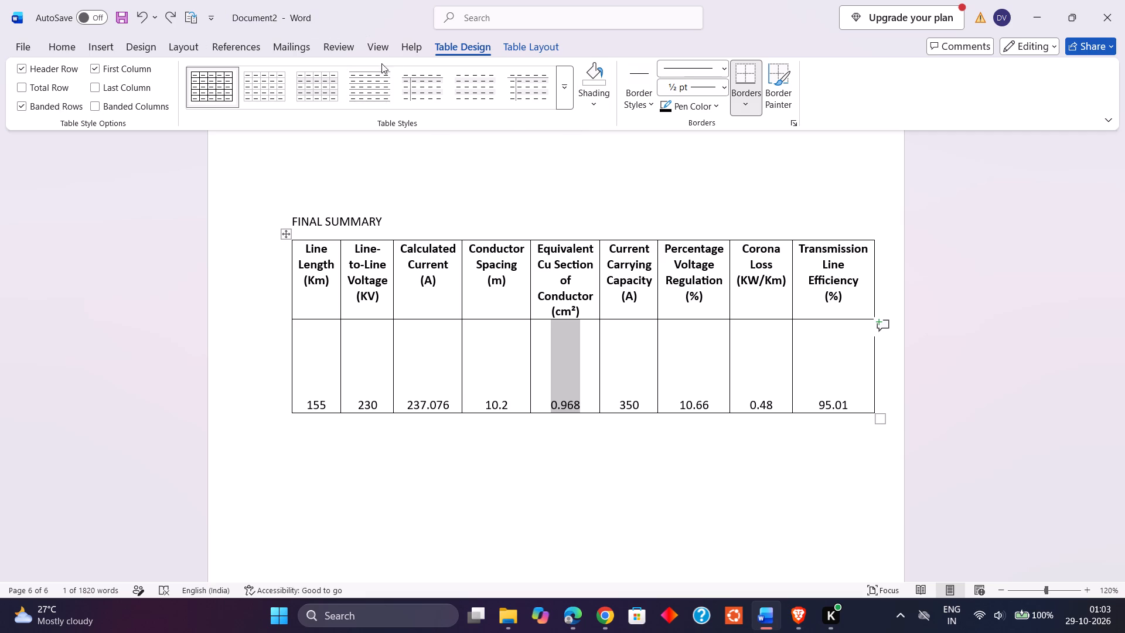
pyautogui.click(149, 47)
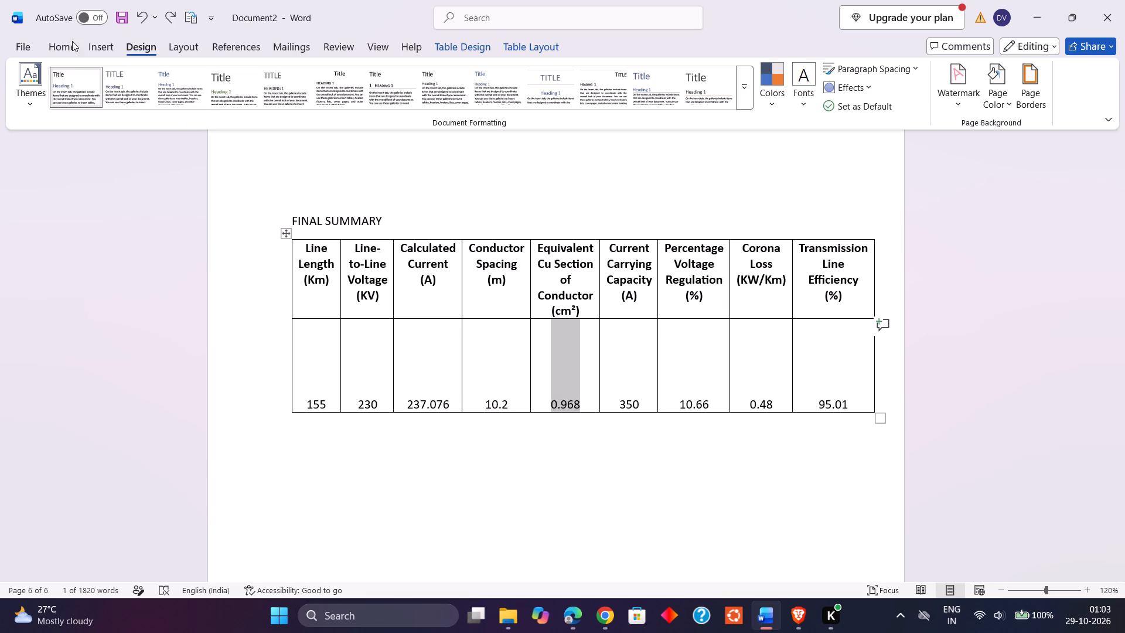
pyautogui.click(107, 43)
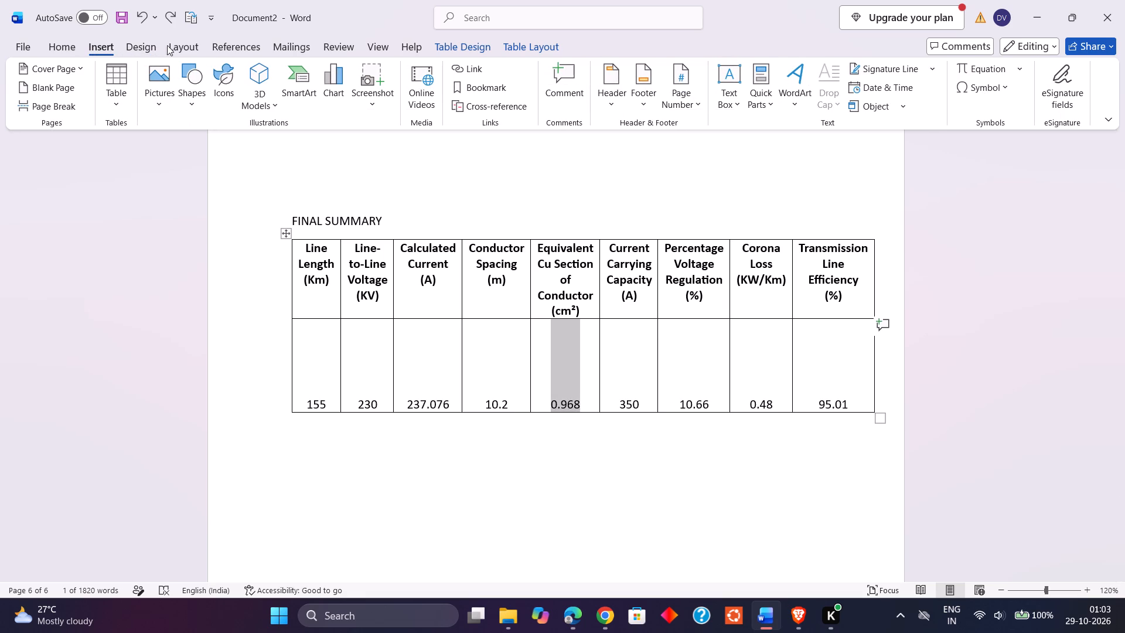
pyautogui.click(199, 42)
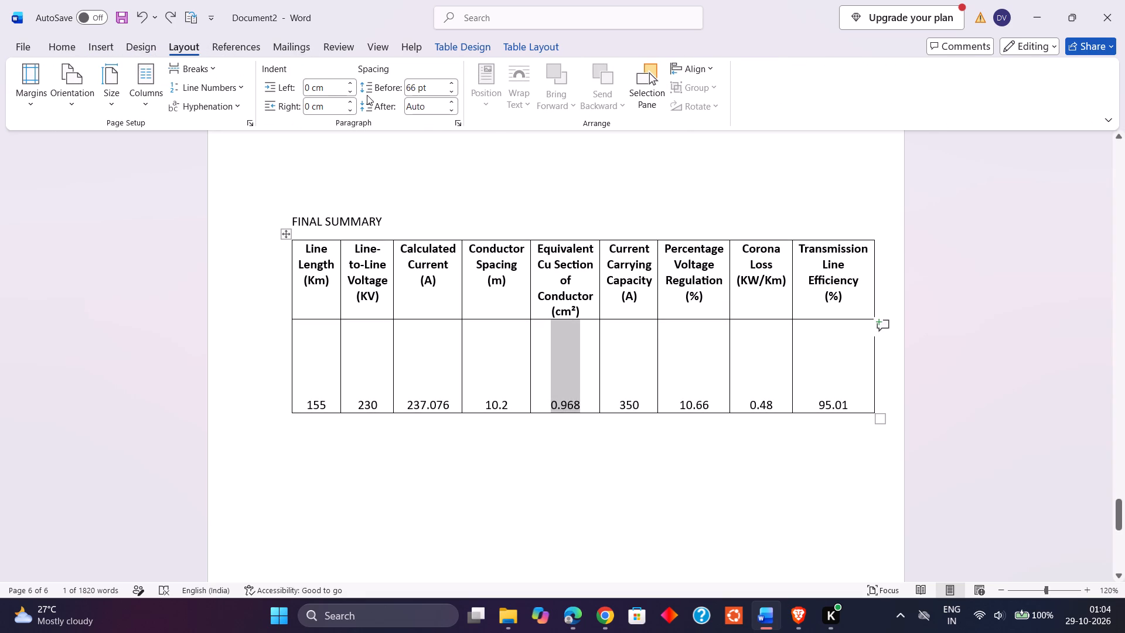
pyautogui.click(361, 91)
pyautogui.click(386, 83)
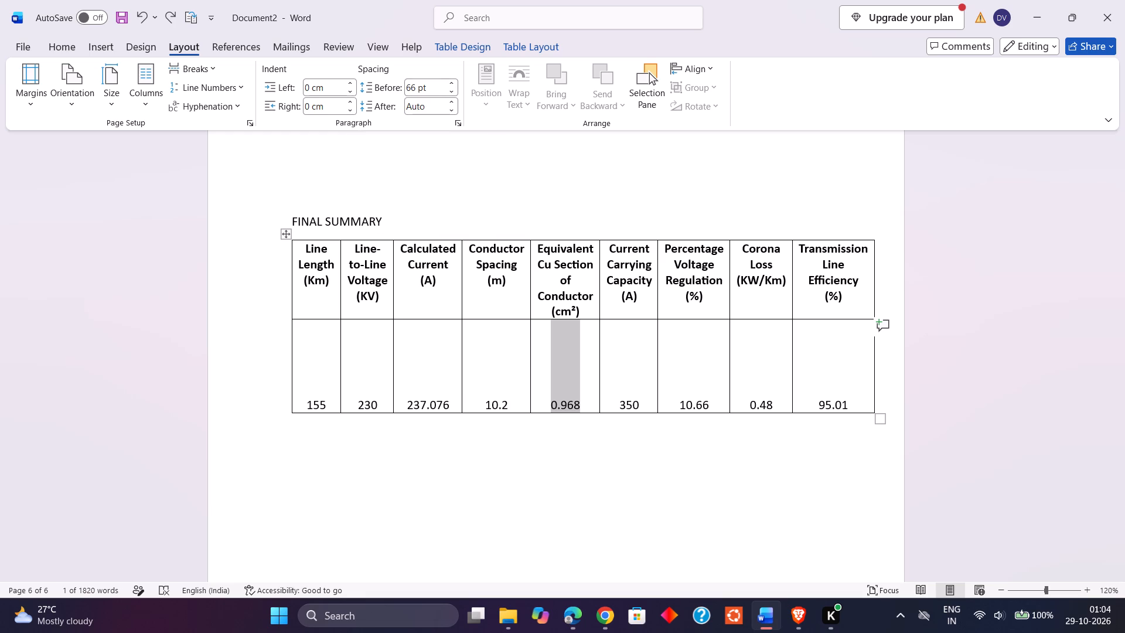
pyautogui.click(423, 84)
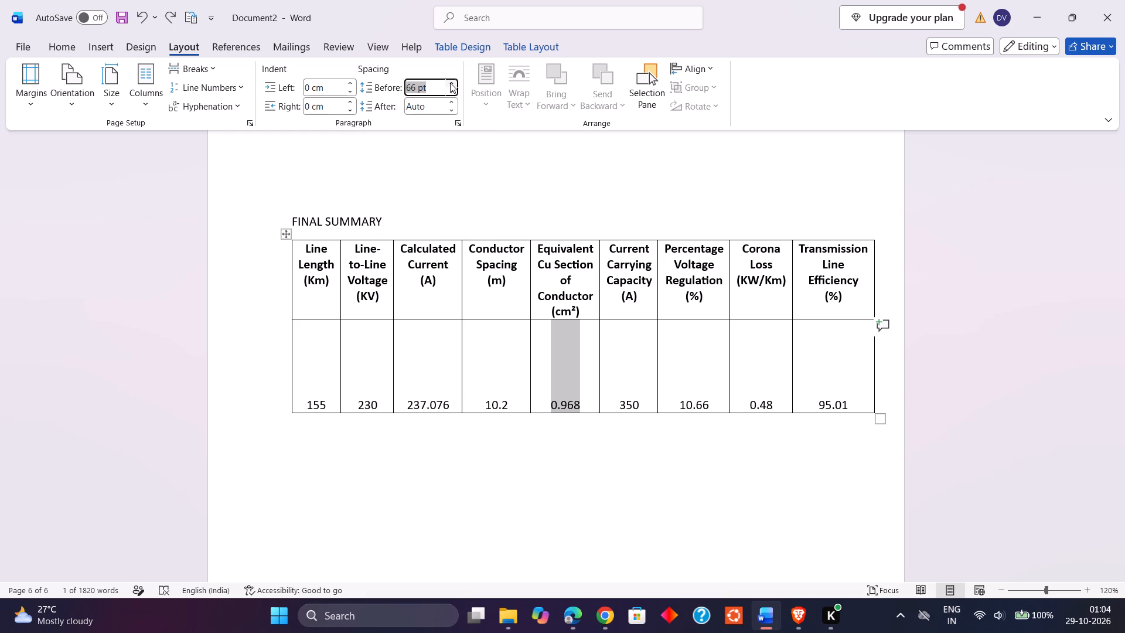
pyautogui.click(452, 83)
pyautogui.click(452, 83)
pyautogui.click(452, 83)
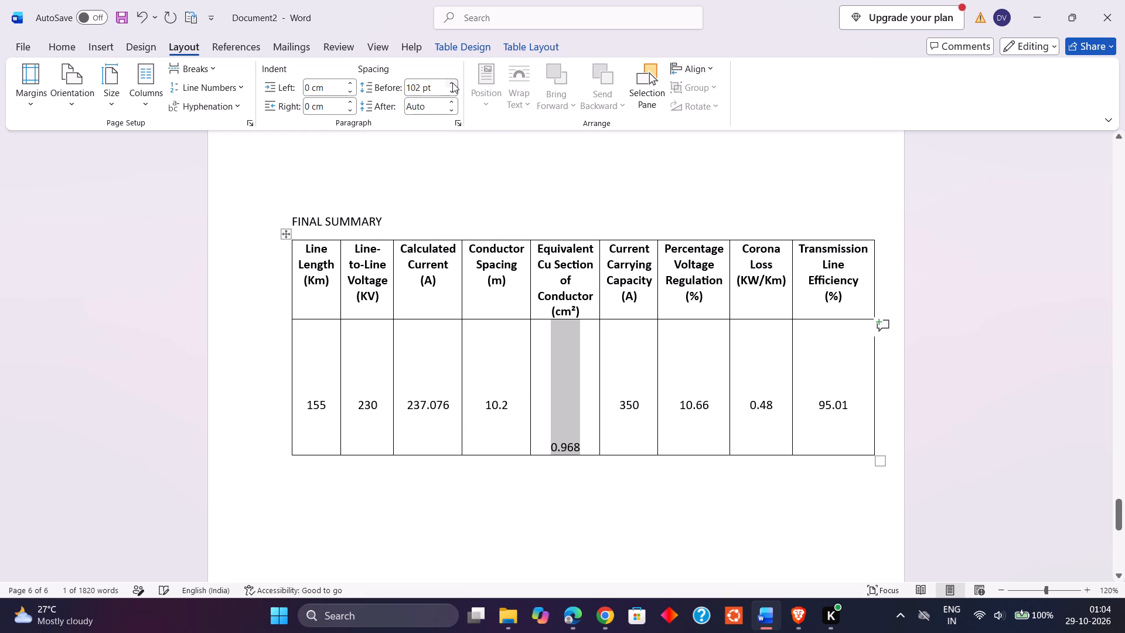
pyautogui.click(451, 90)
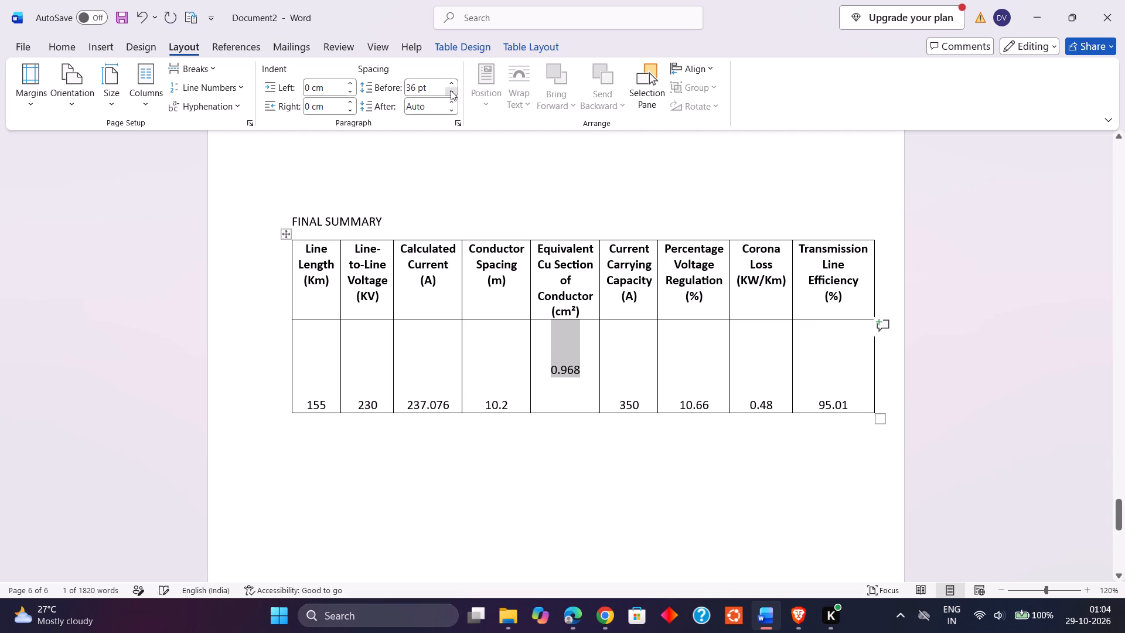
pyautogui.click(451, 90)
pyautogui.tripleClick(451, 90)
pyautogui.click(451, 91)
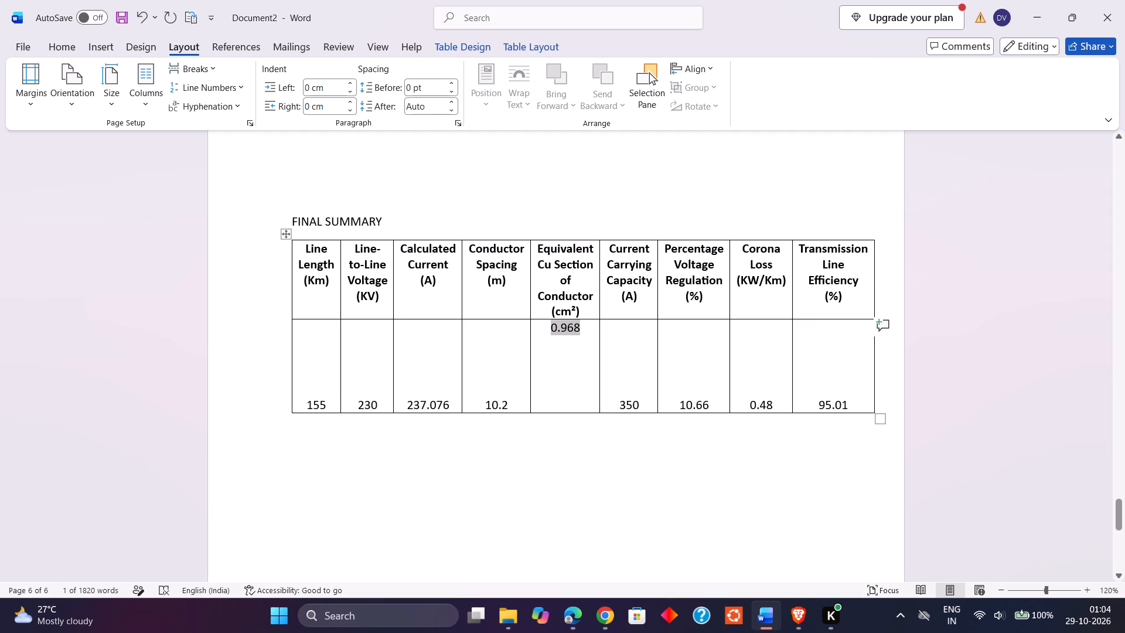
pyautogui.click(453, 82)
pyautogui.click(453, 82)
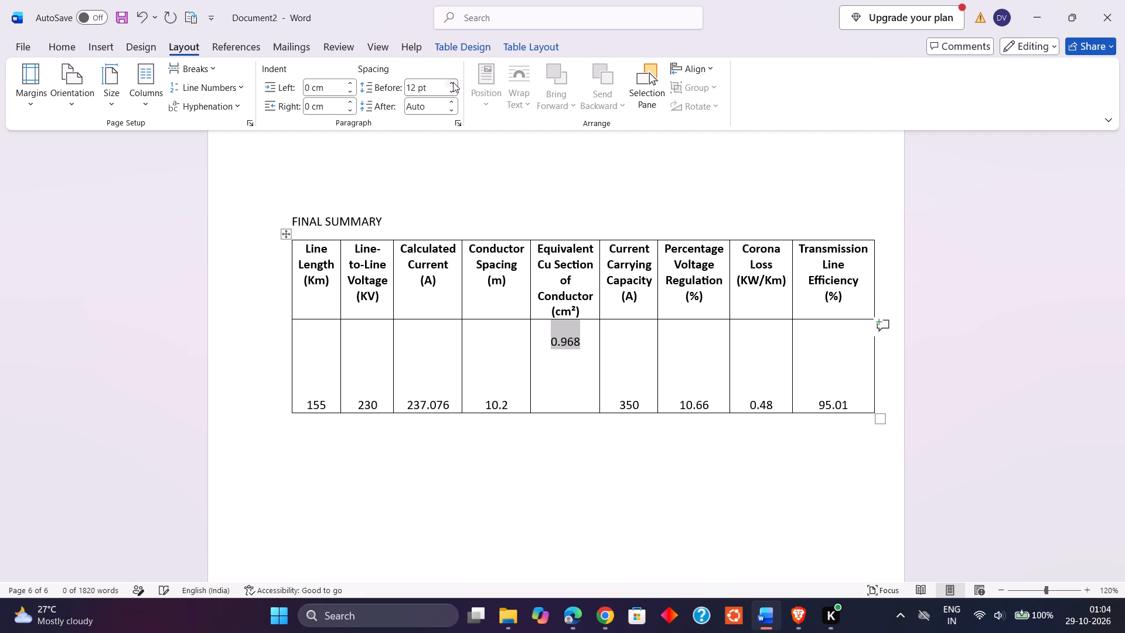
# Set the paragraph spacing before to Auto for all cells in the FINAL SUMMARY table's values row.
pyautogui.moveTo(300, 338); pyautogui.dragTo(826, 338)
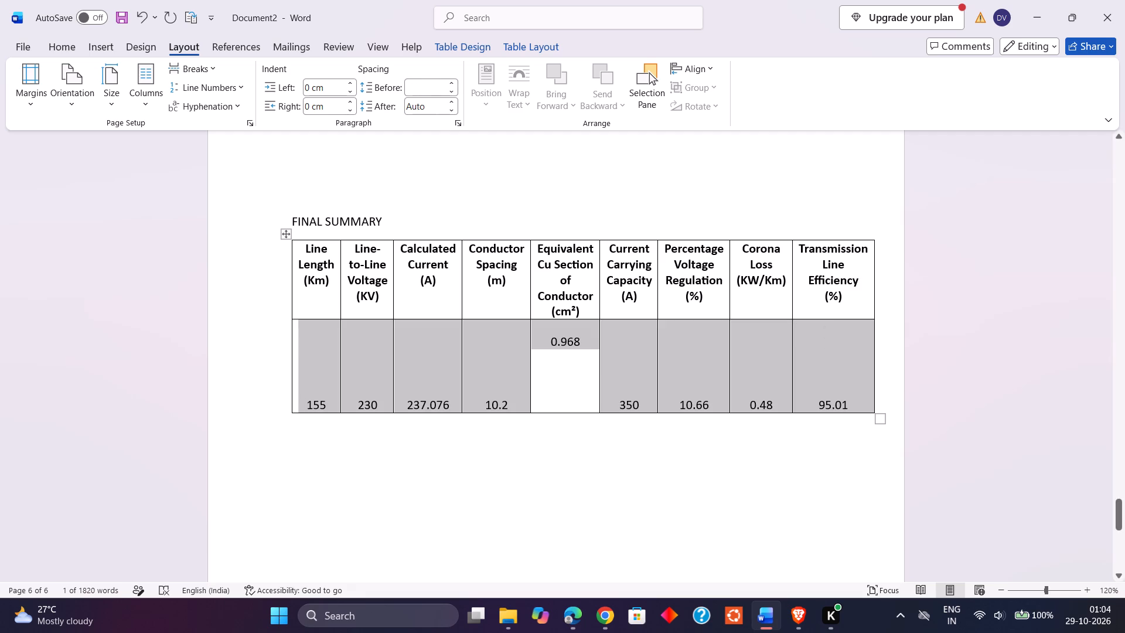
pyautogui.click(455, 86)
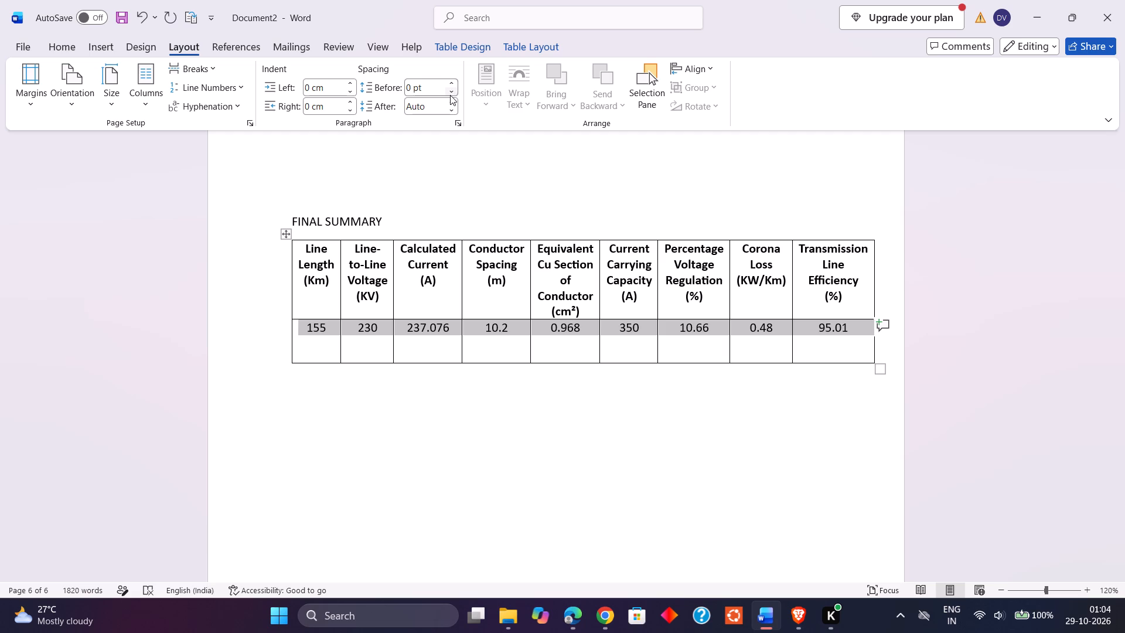
pyautogui.click(449, 95)
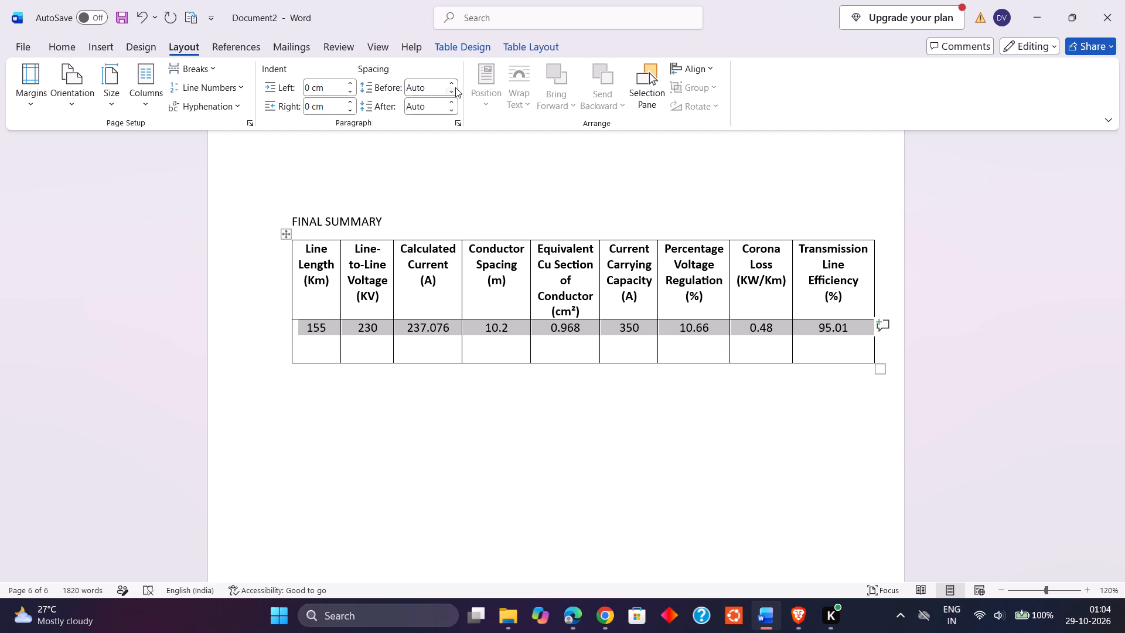
pyautogui.click(455, 87)
pyautogui.click(400, 346)
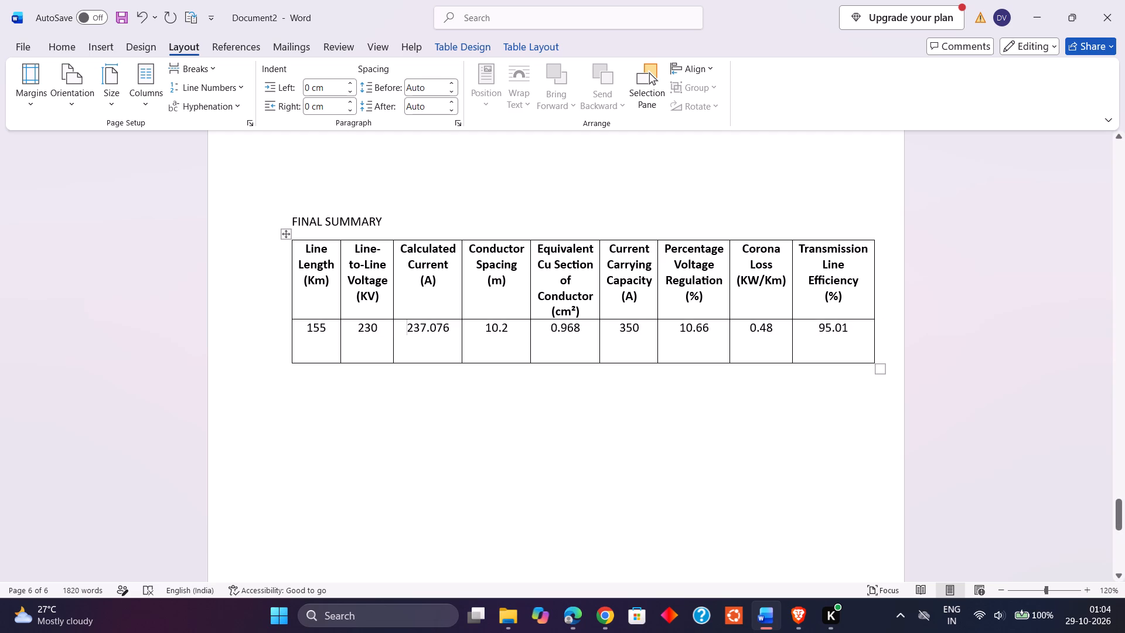
# Set the paragraph spacing before to 6 pt for all cells in the FINAL SUMMARY table's values row.
pyautogui.moveTo(306, 328); pyautogui.dragTo(751, 318)
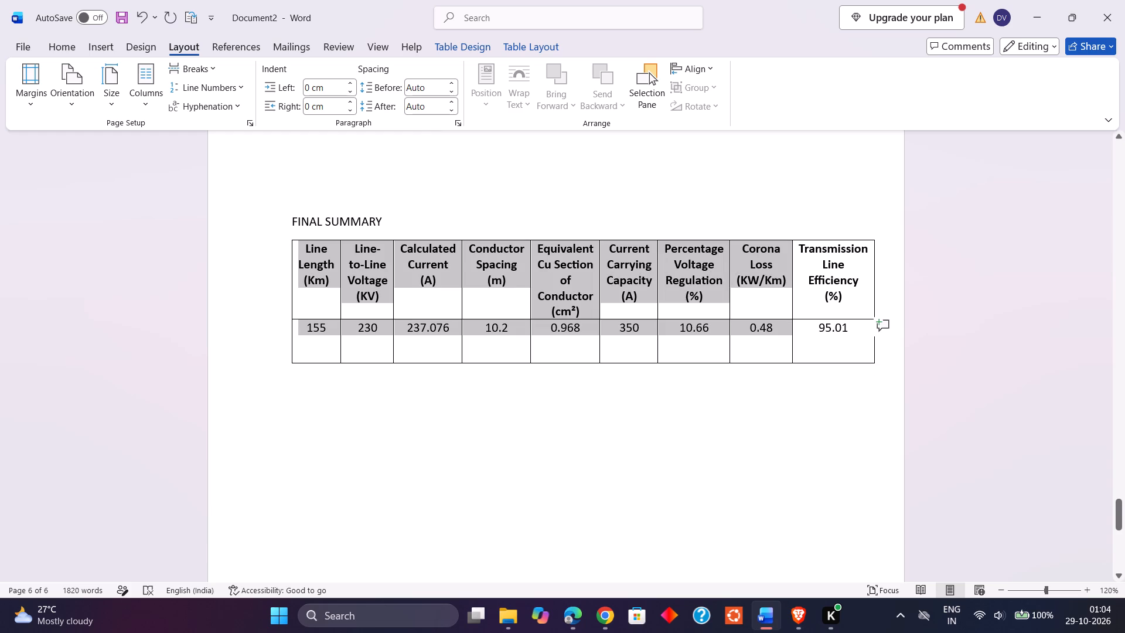
pyautogui.moveTo(751, 318); pyautogui.dragTo(788, 327)
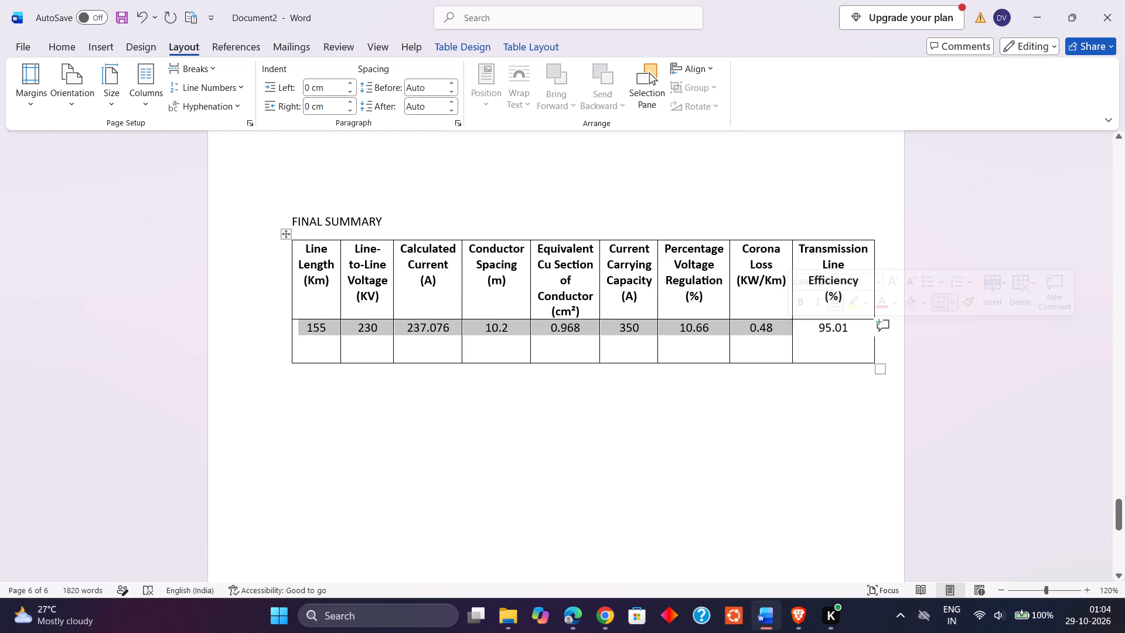
pyautogui.moveTo(849, 325); pyautogui.dragTo(328, 363)
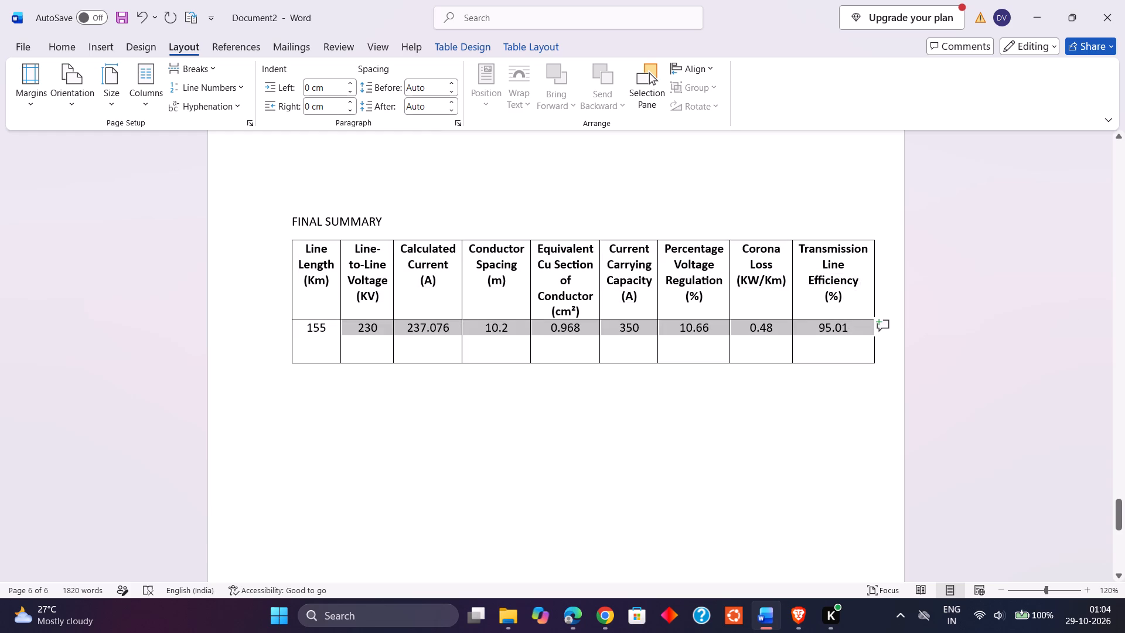
pyautogui.moveTo(328, 363); pyautogui.dragTo(319, 363)
pyautogui.click(305, 327)
pyautogui.moveTo(305, 327); pyautogui.dragTo(455, 308)
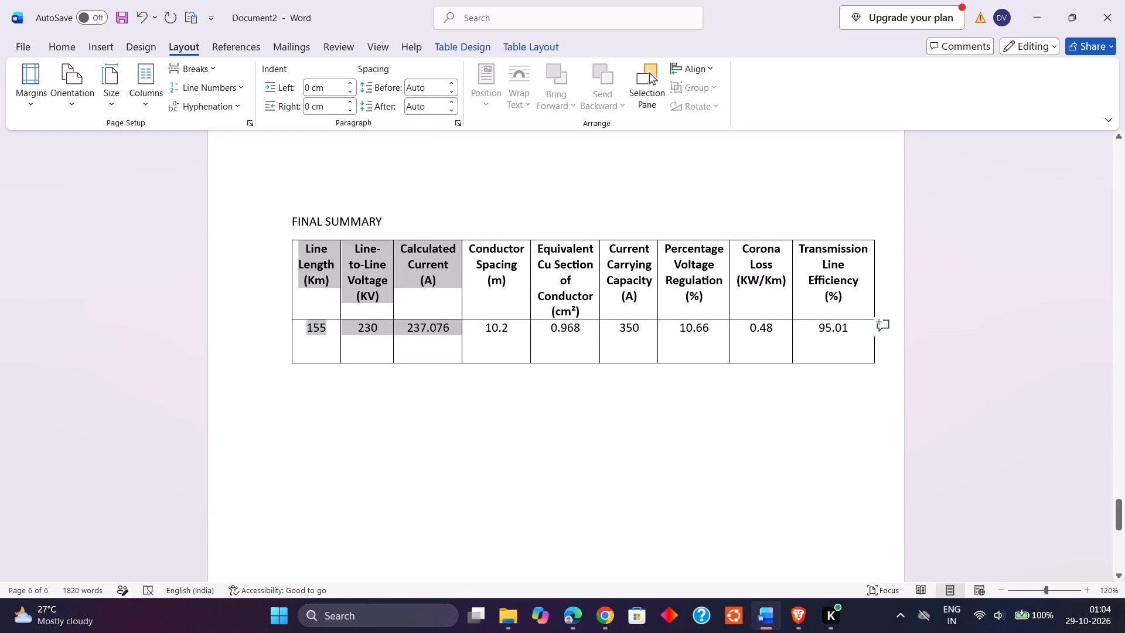
pyautogui.moveTo(455, 308); pyautogui.dragTo(853, 333)
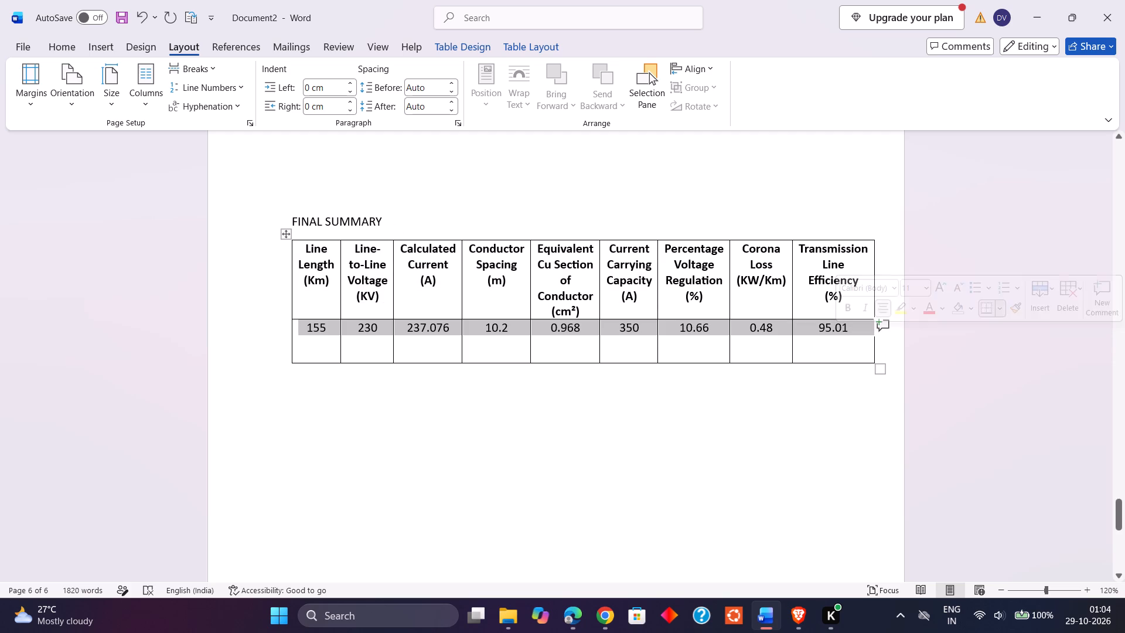
pyautogui.click(451, 84)
pyautogui.click(452, 84)
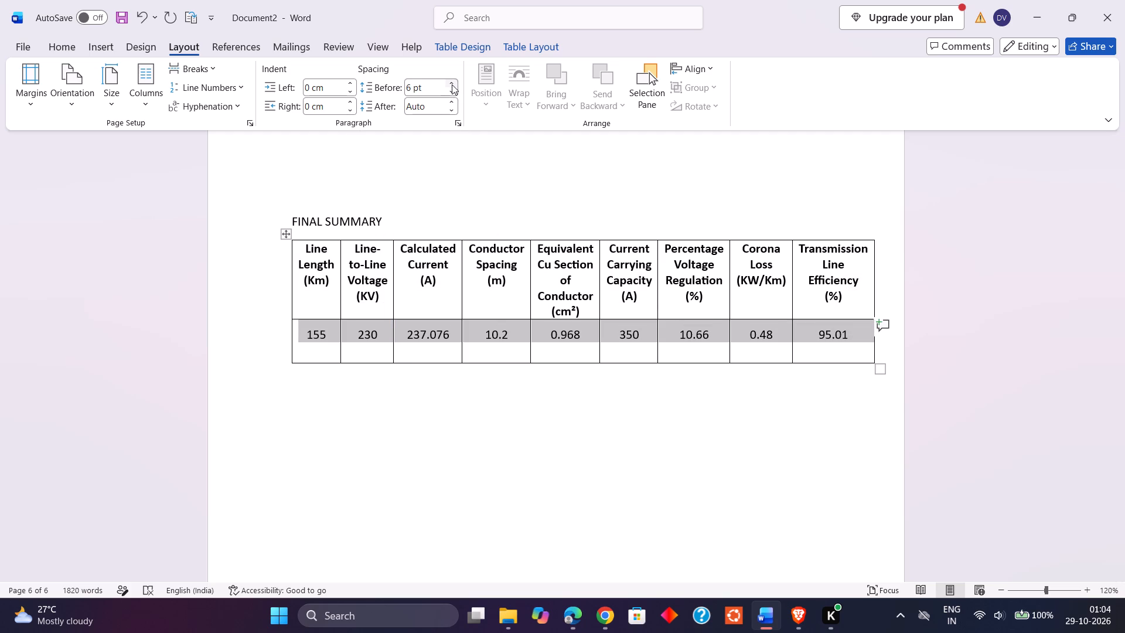
pyautogui.click(350, 385)
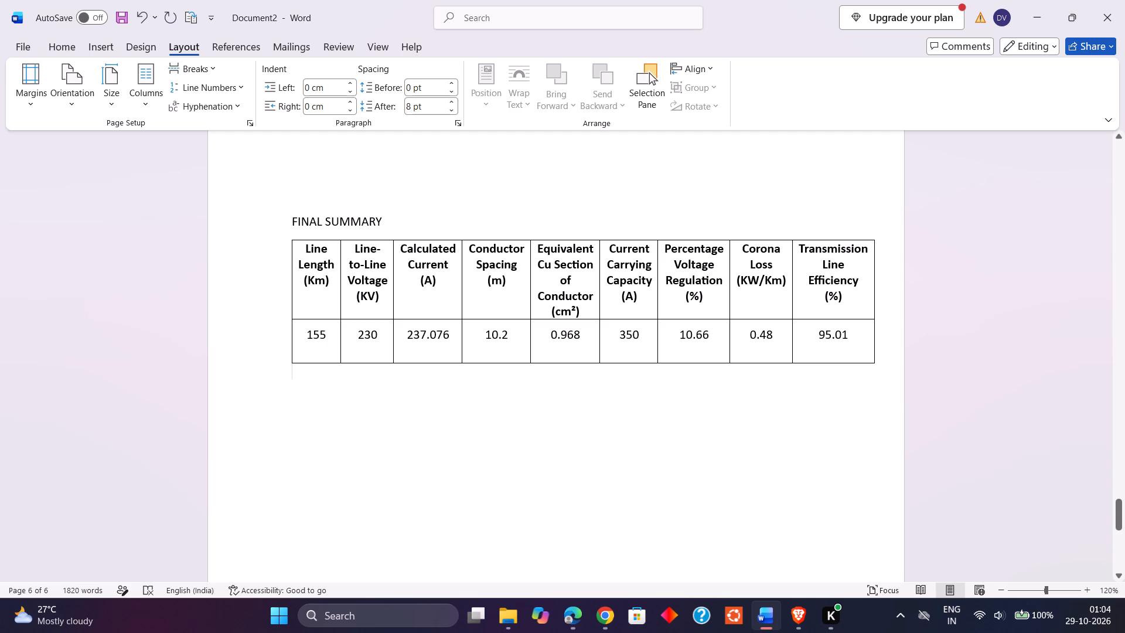
# Review the transferred calculations from the charging kVA section back through Assignment 2 to Iterations 1, 2 and 3.
pyautogui.scroll(6, 377, 338)
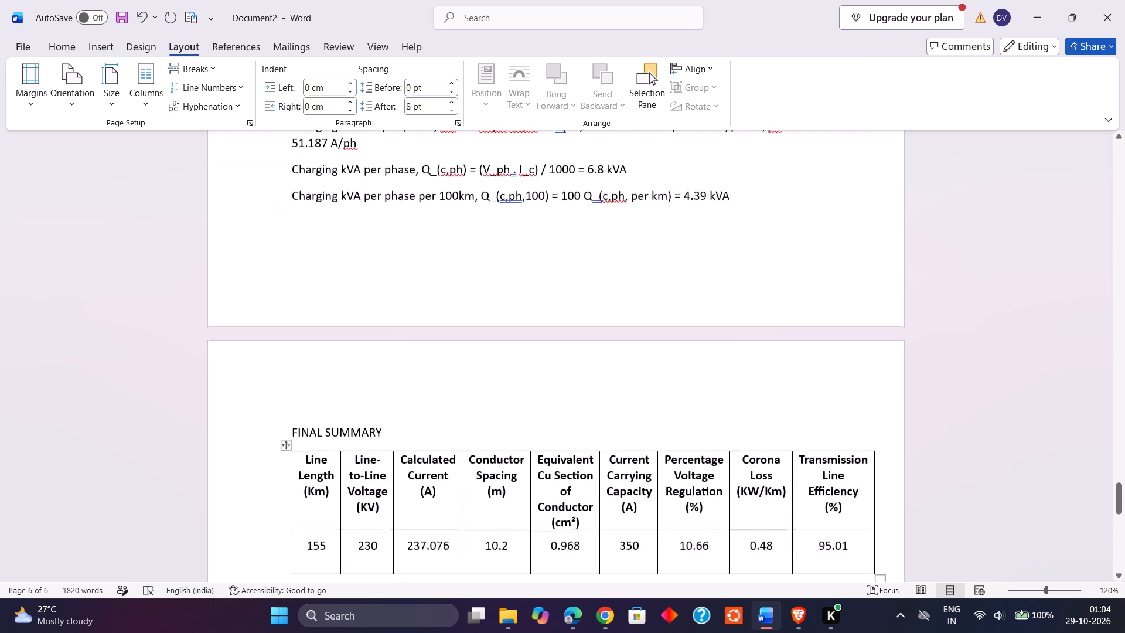
pyautogui.scroll(4, 377, 297)
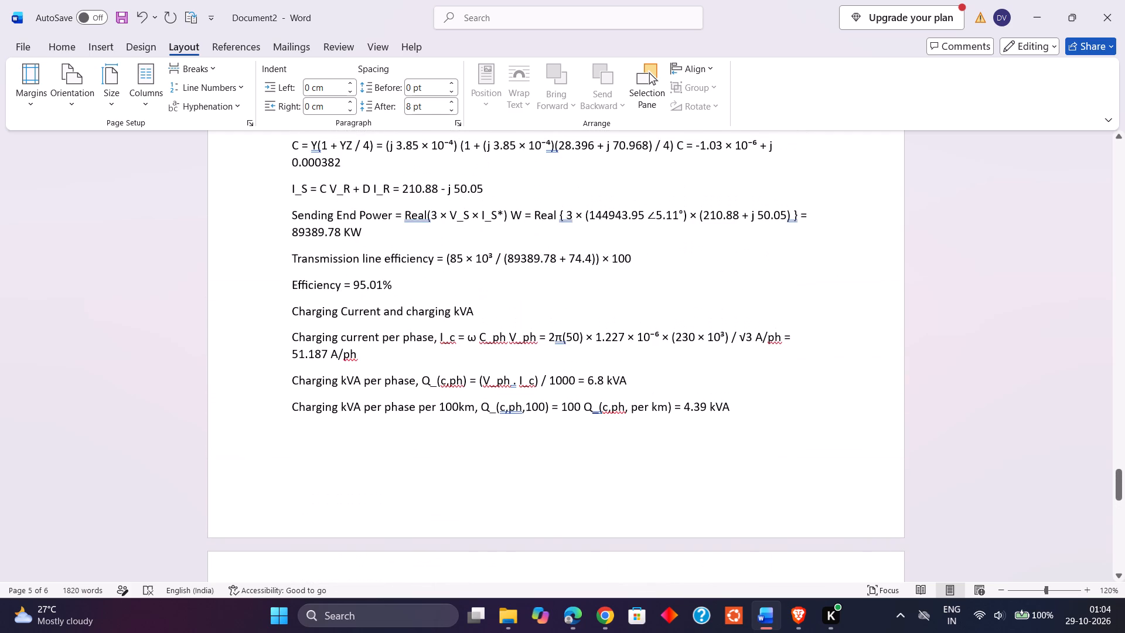
pyautogui.scroll(5, 362, 305)
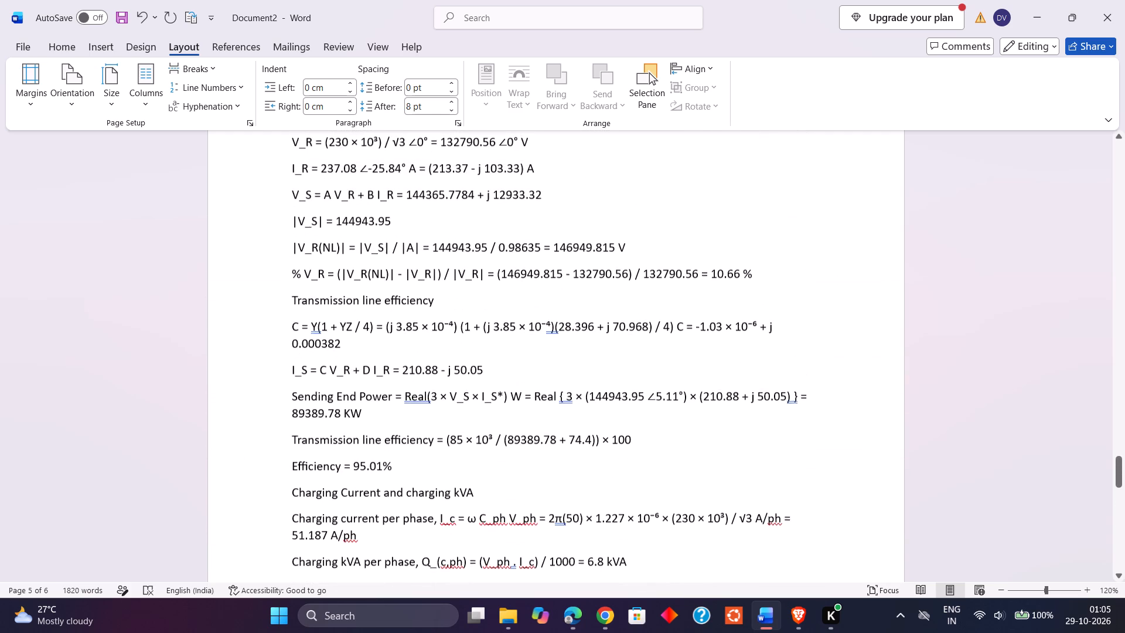
pyautogui.scroll(17, 358, 343)
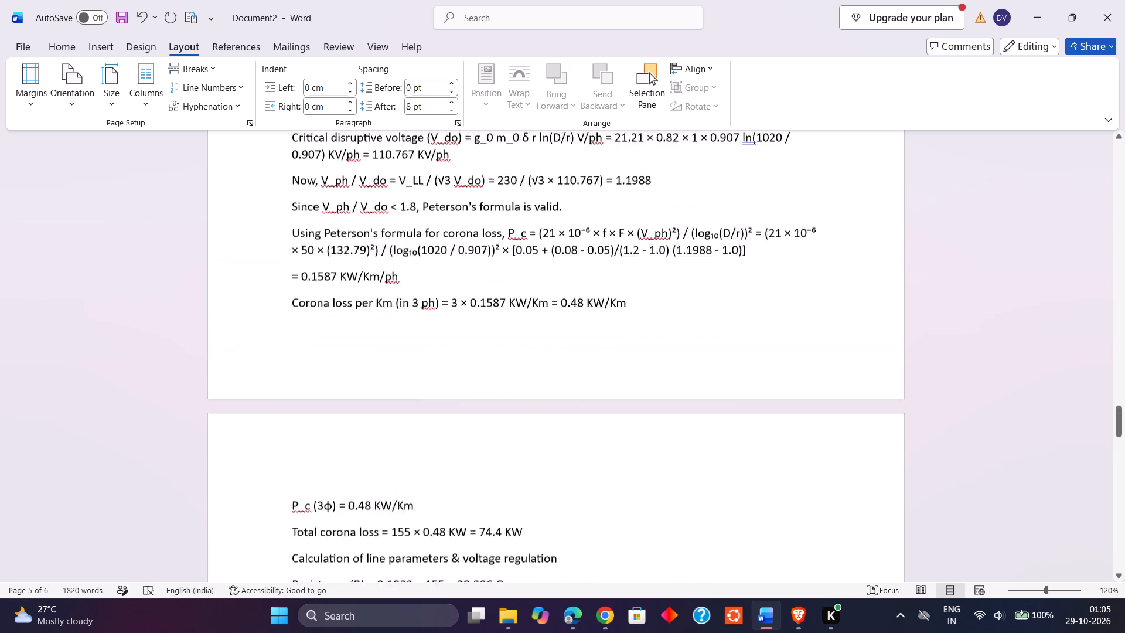
pyautogui.scroll(19, 361, 343)
pyautogui.scroll(4, 365, 337)
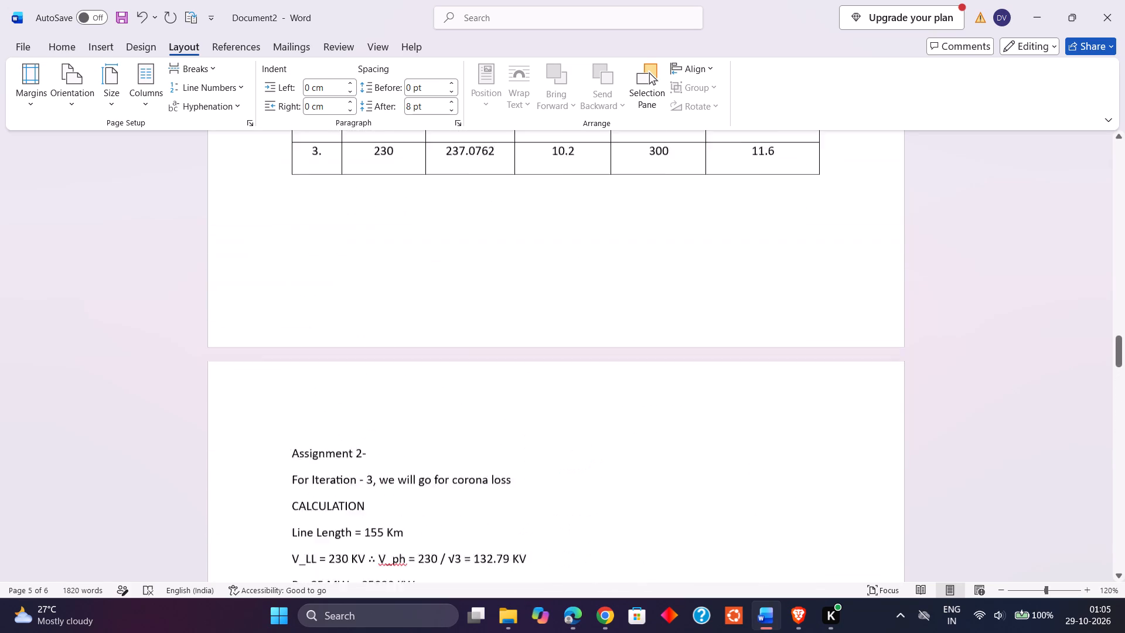
pyautogui.scroll(20, 367, 335)
pyautogui.scroll(11, 367, 335)
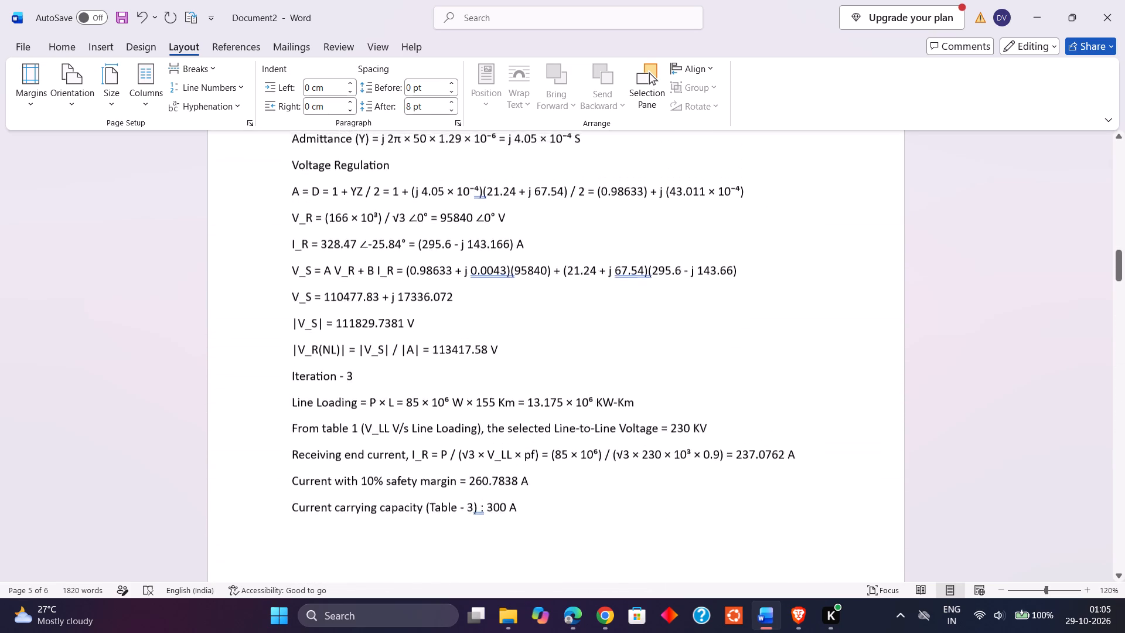
pyautogui.scroll(15, 369, 328)
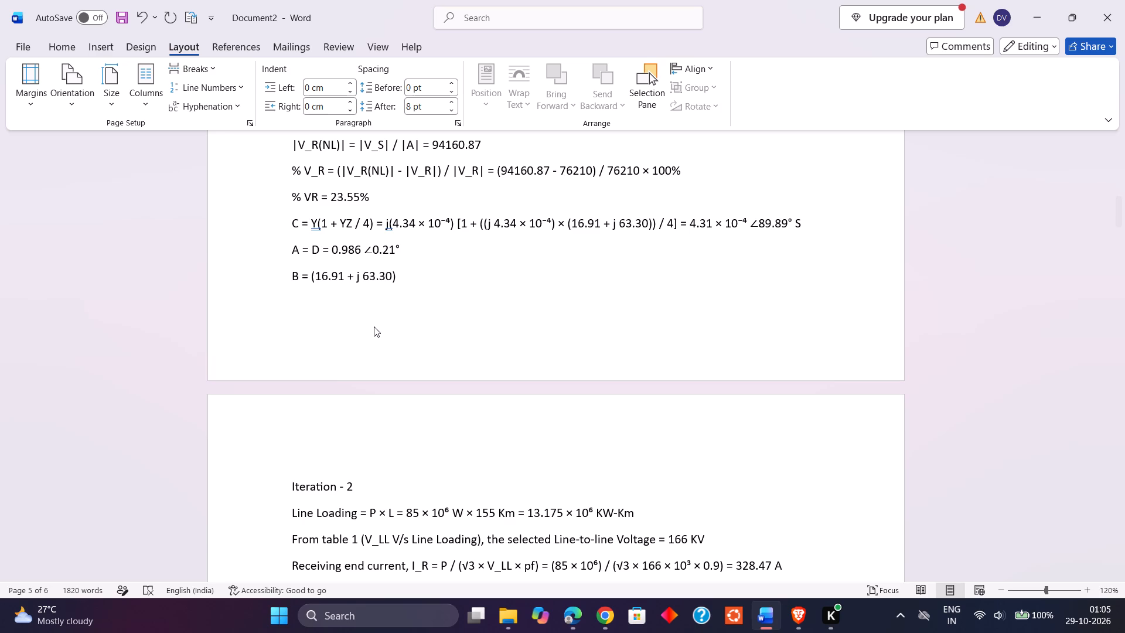
pyautogui.scroll(-4, 340, 346)
pyautogui.scroll(-7, 359, 390)
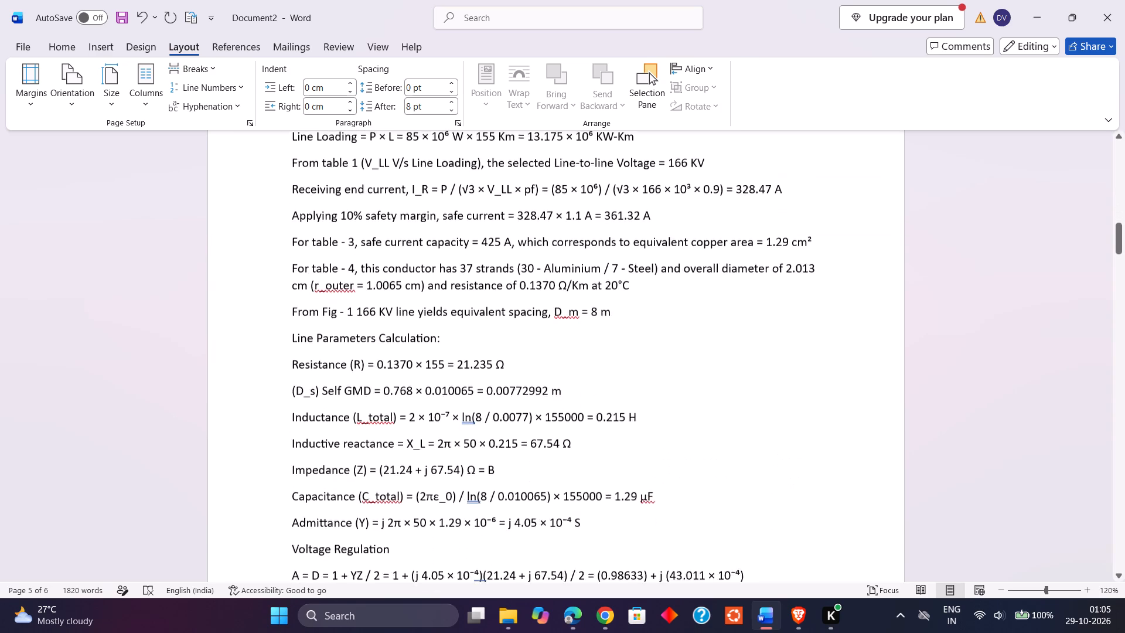
pyautogui.scroll(-15, 363, 403)
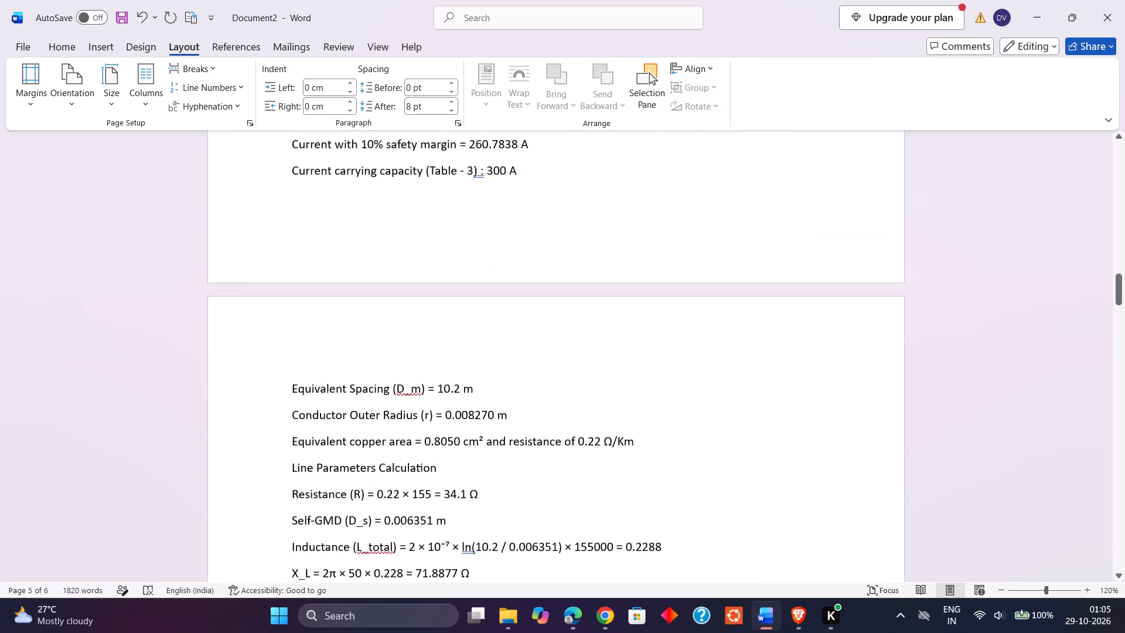